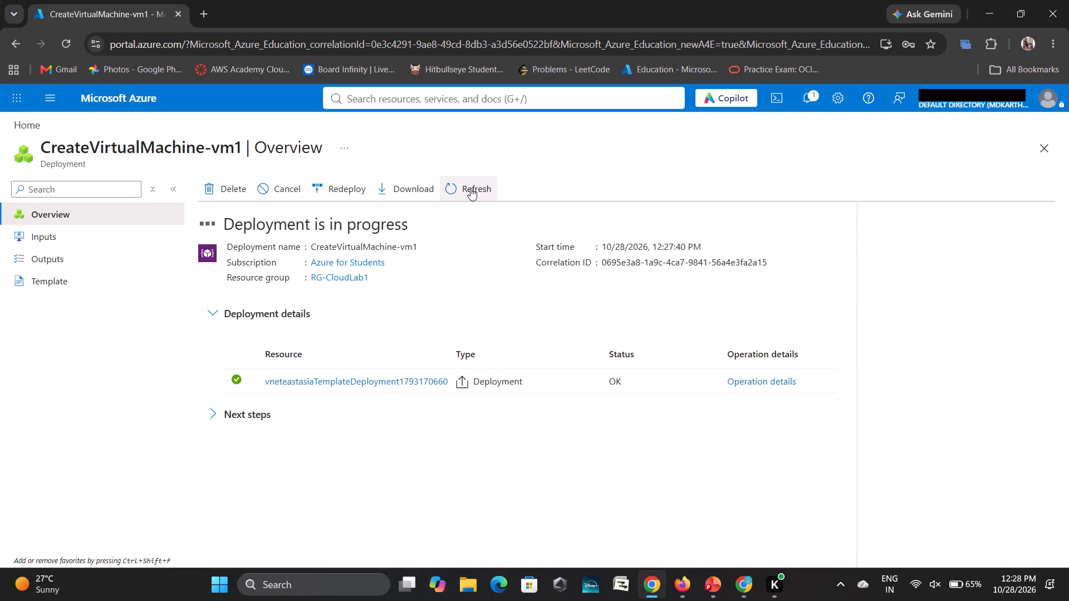
Refresh the CreateVirtualMachine-vm1 deployment overview repeatedly to check the deployment's progress.
left_click(470, 188)
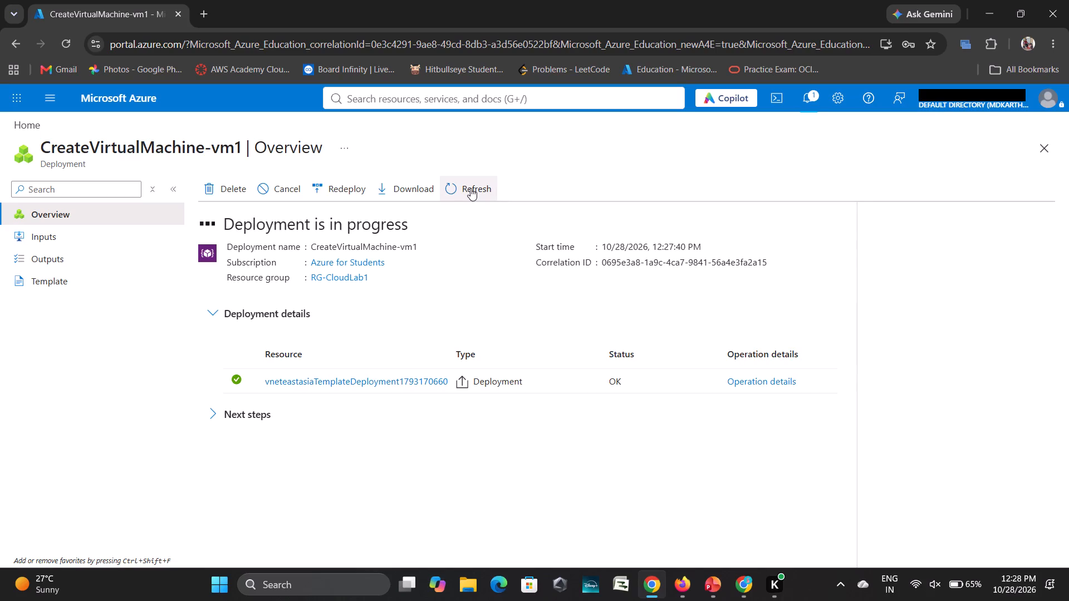
double_click(470, 188)
left_click(467, 190)
left_click(475, 193)
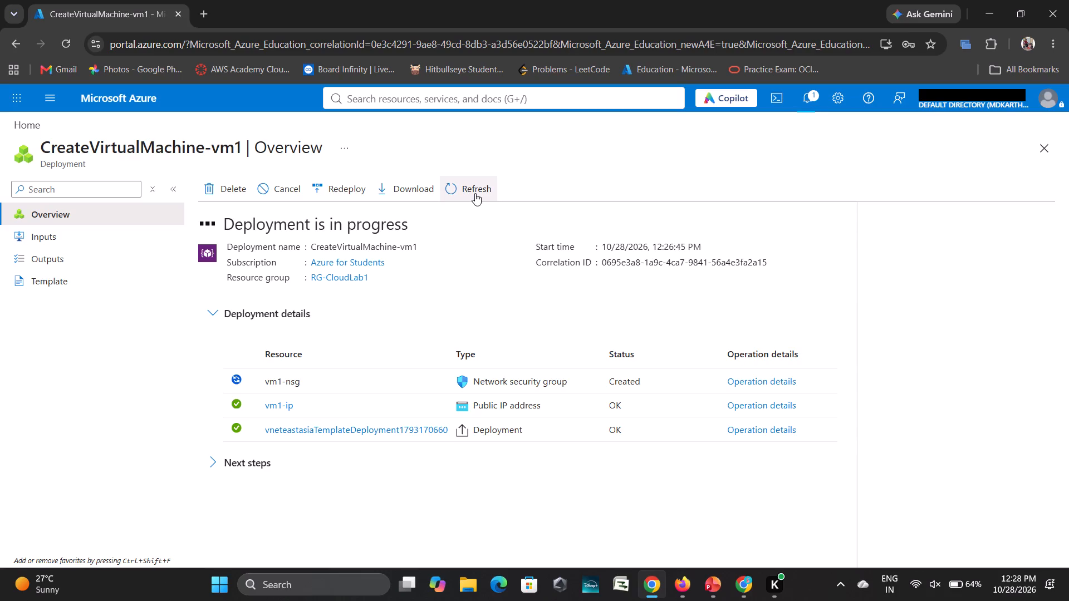
left_click(461, 183)
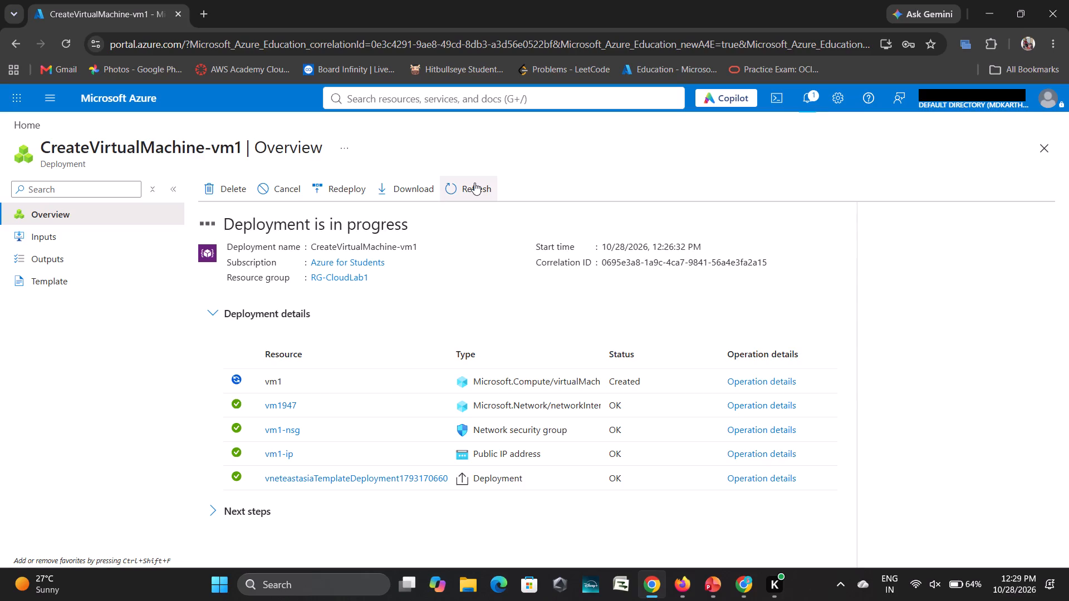
triple_click(464, 186)
triple_click(464, 186)
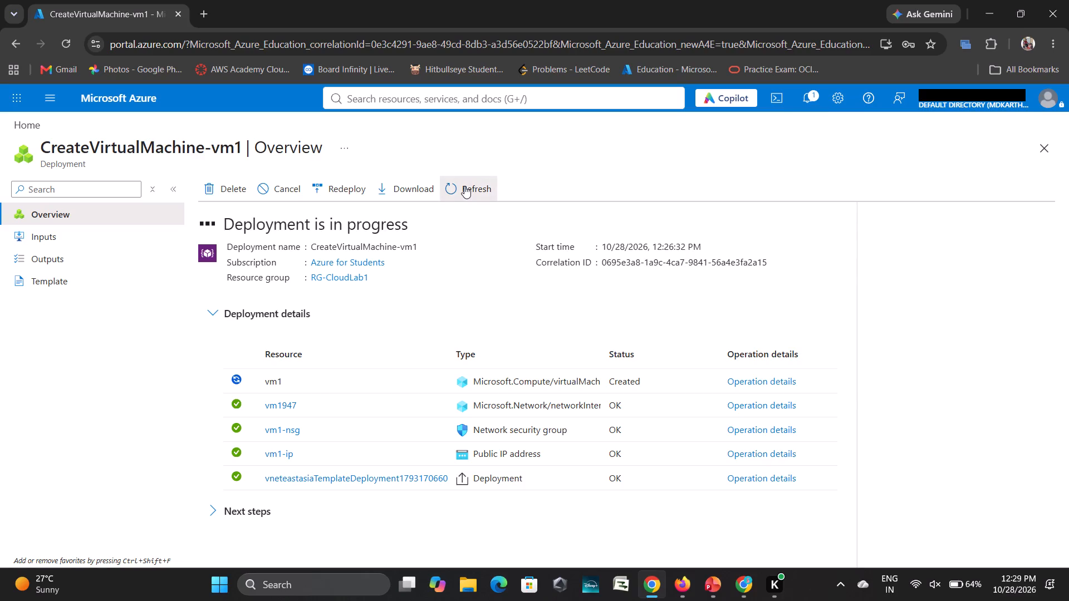
triple_click(464, 186)
triple_click(464, 186)
left_click(464, 186)
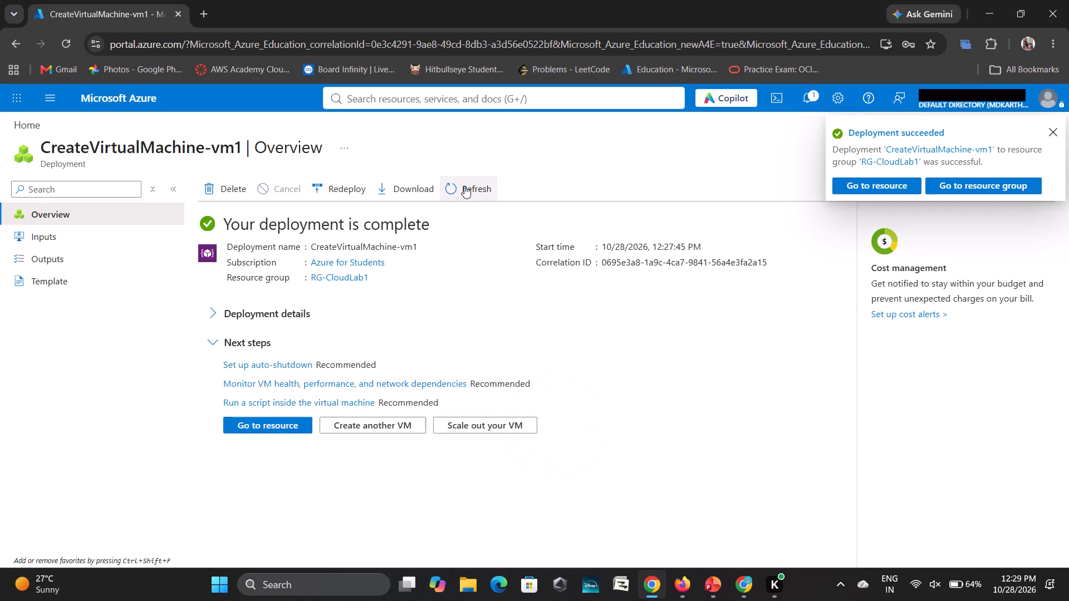
Open the deployed virtual machine resource vm1 from the deployment overview.
left_click(270, 434)
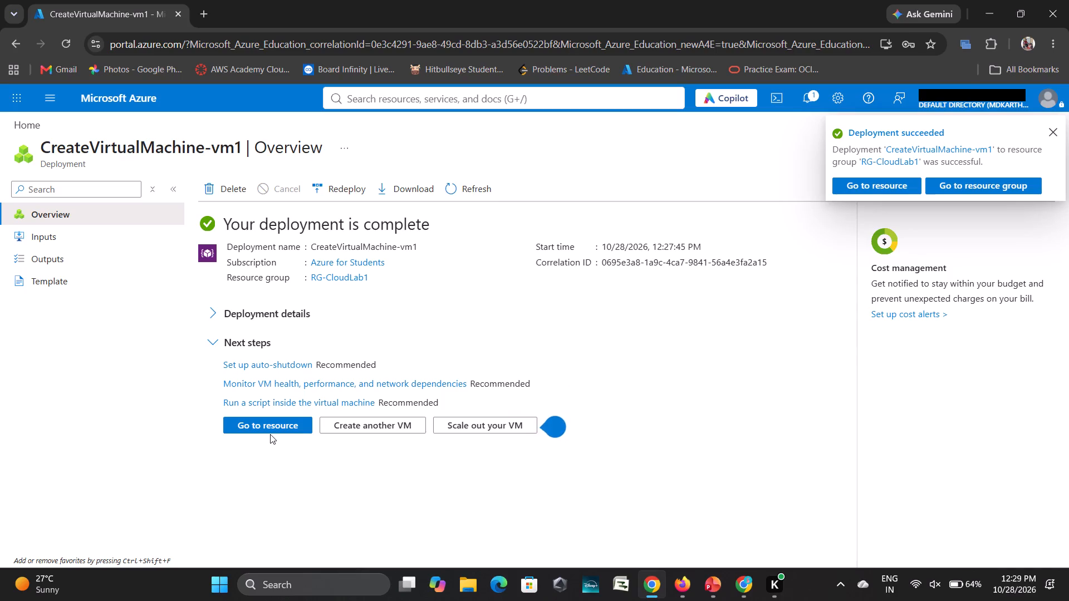
left_click(267, 427)
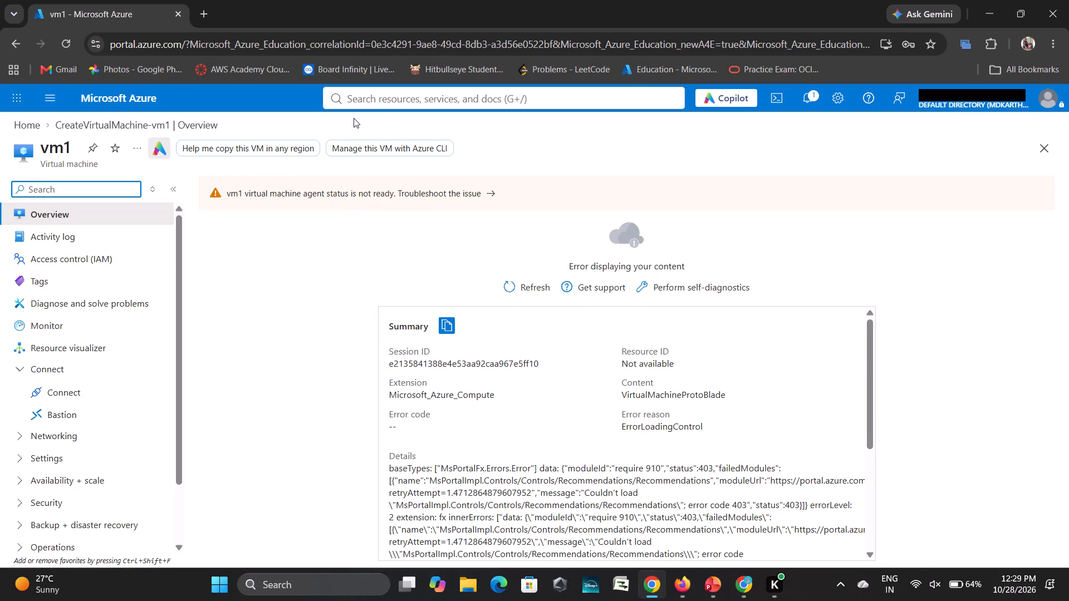
Go to the Virtual networks list.
left_click(390, 100)
left_click(376, 377)
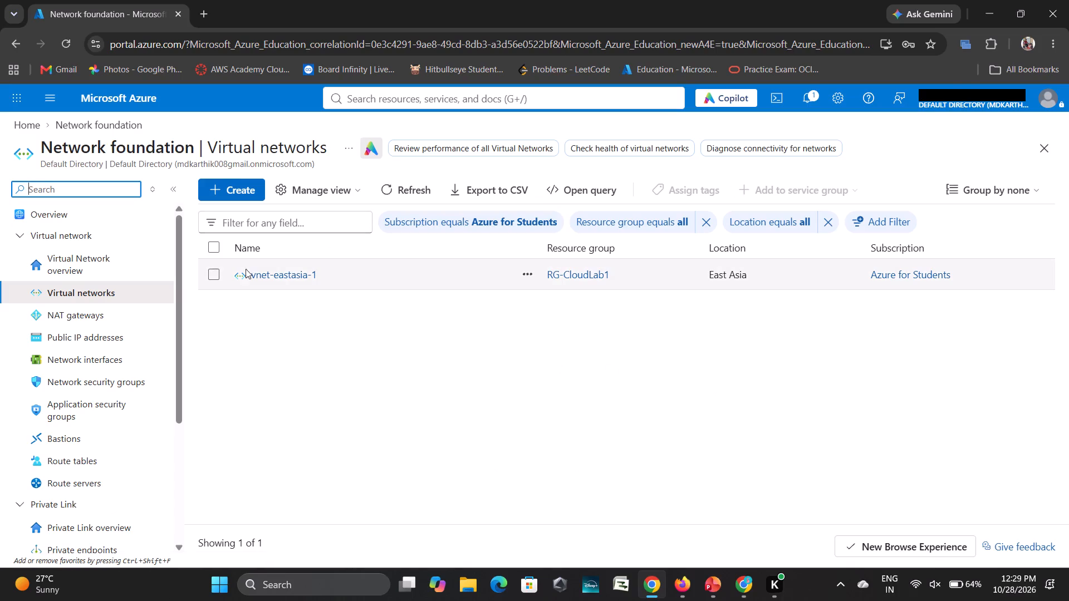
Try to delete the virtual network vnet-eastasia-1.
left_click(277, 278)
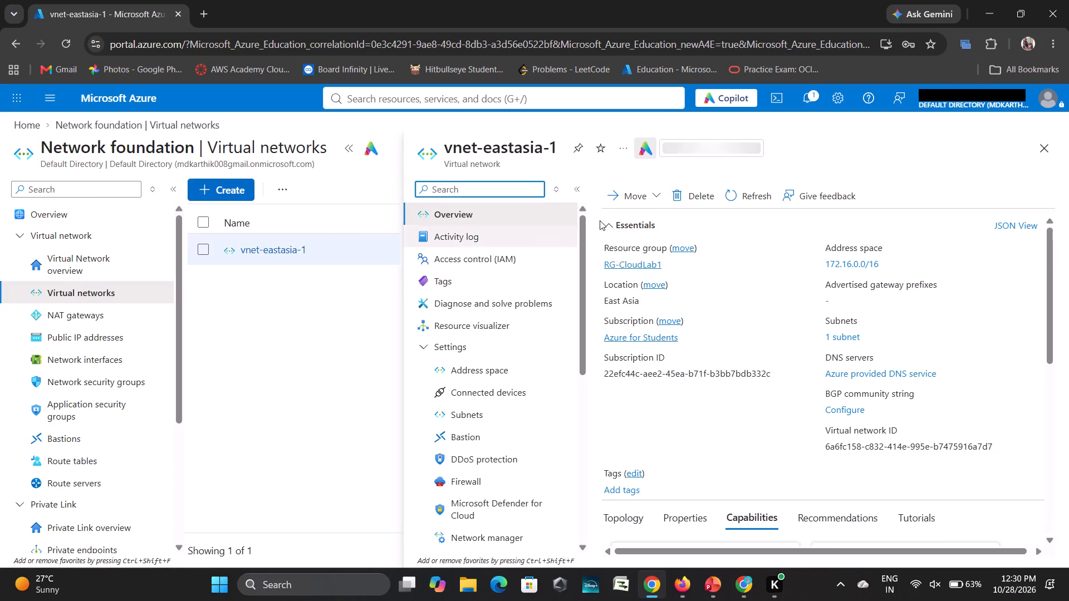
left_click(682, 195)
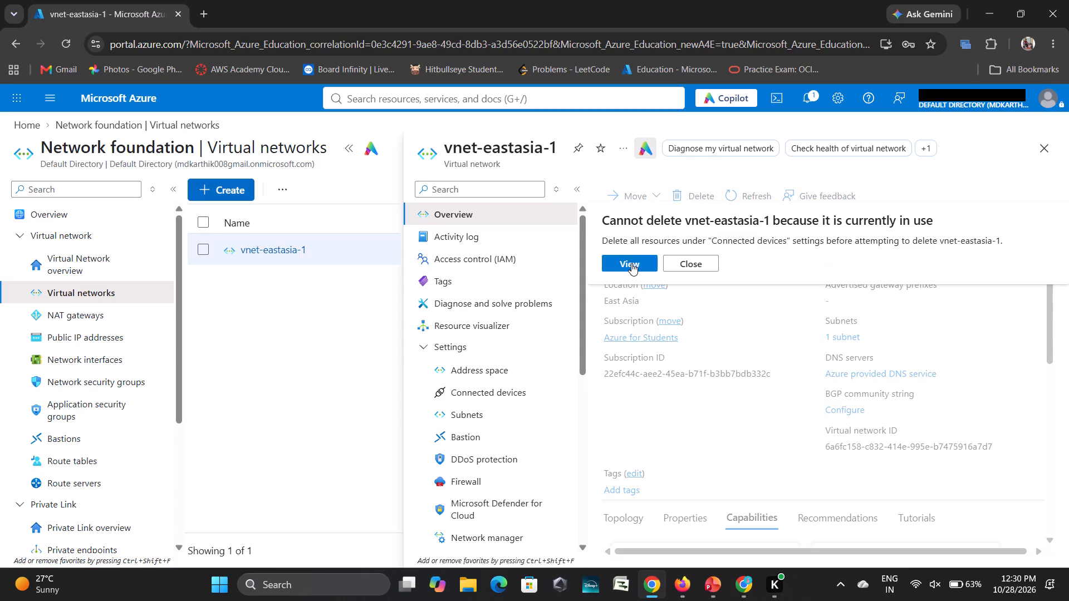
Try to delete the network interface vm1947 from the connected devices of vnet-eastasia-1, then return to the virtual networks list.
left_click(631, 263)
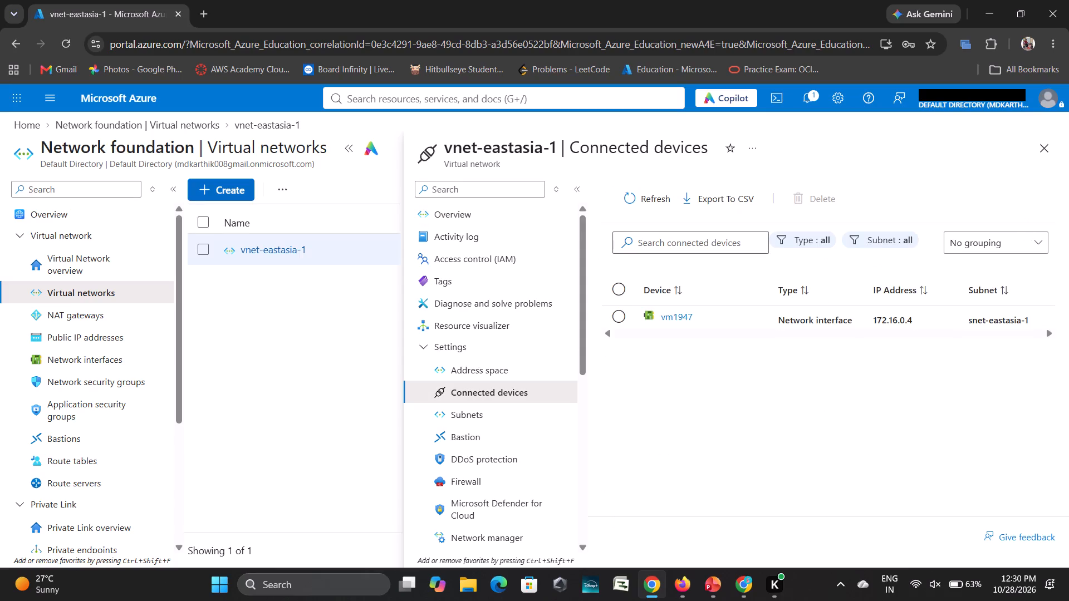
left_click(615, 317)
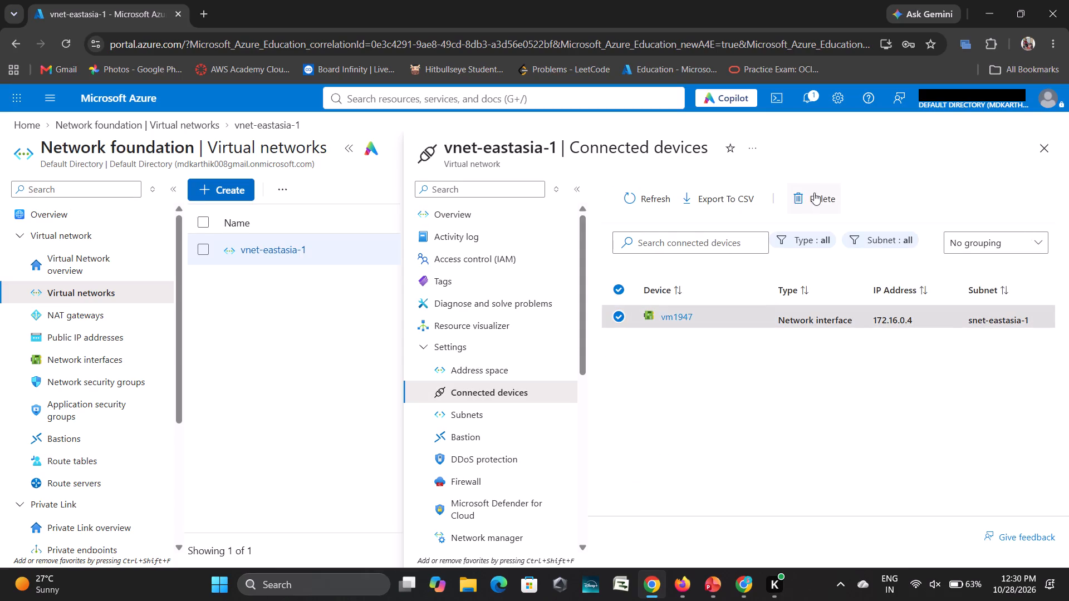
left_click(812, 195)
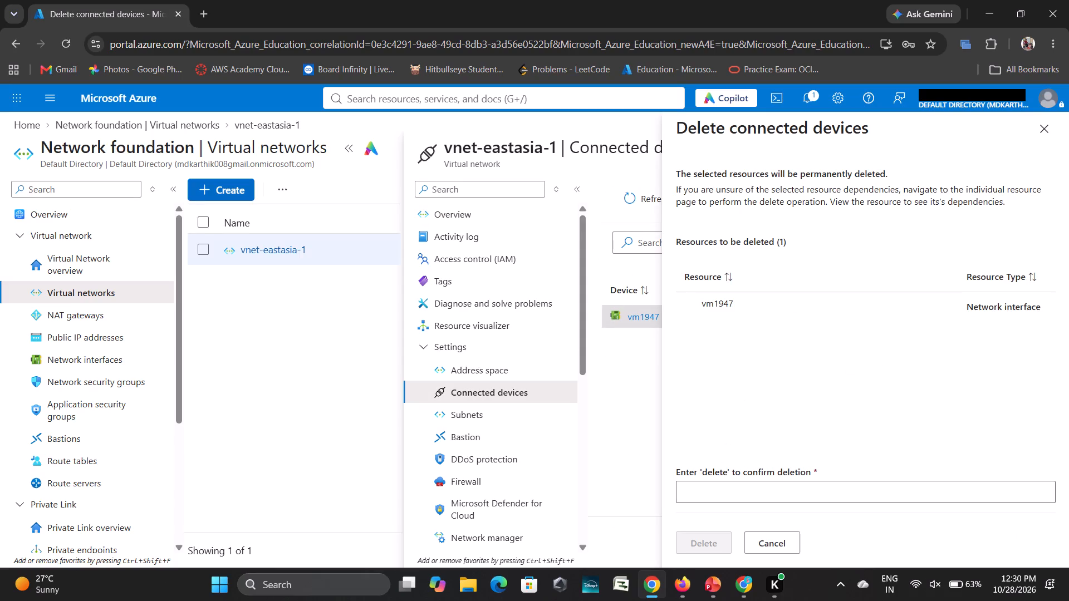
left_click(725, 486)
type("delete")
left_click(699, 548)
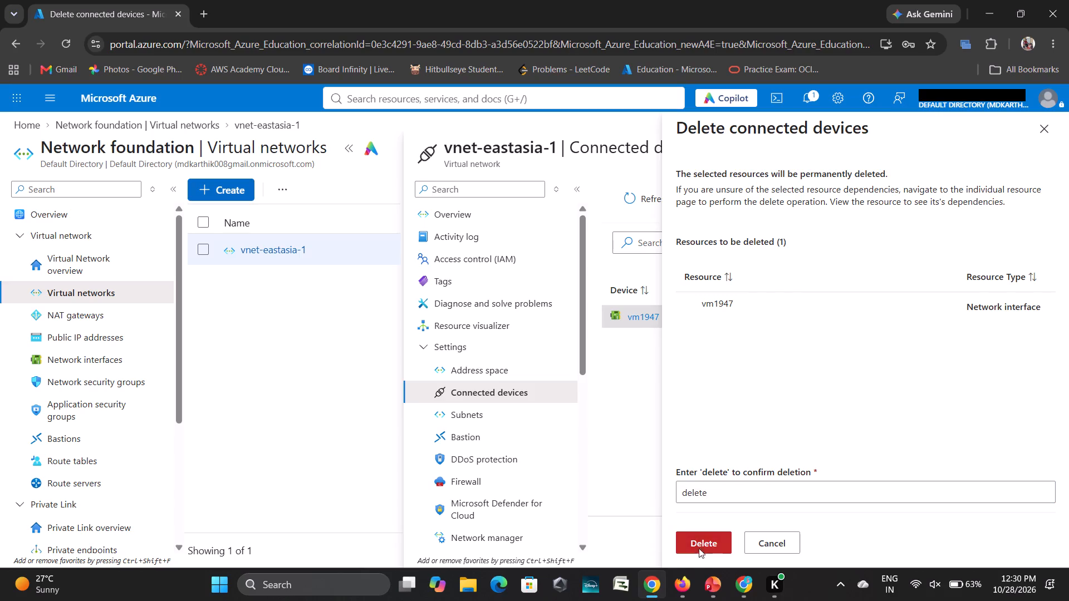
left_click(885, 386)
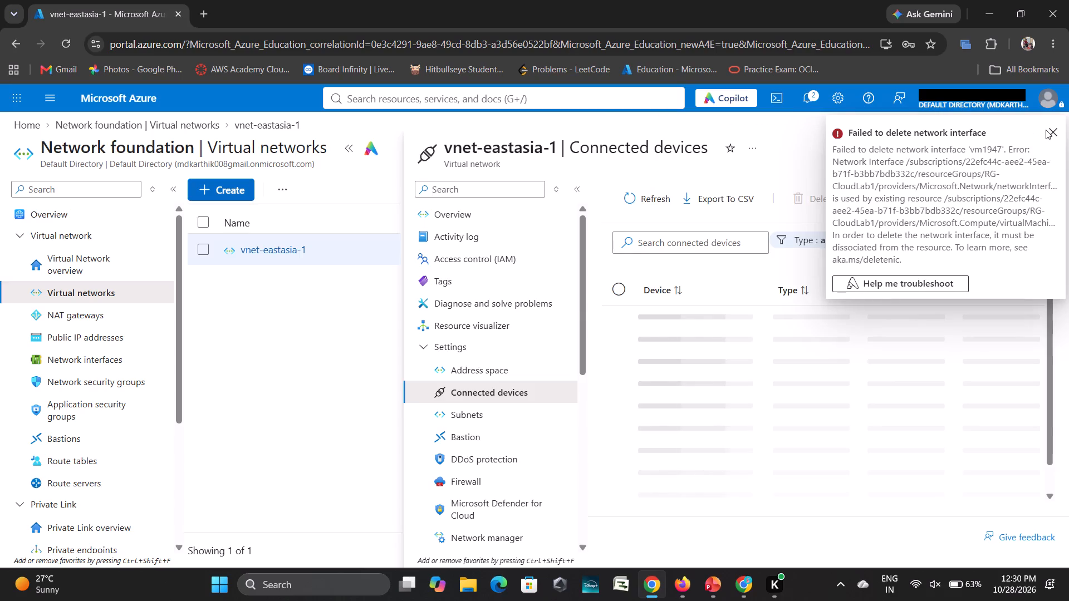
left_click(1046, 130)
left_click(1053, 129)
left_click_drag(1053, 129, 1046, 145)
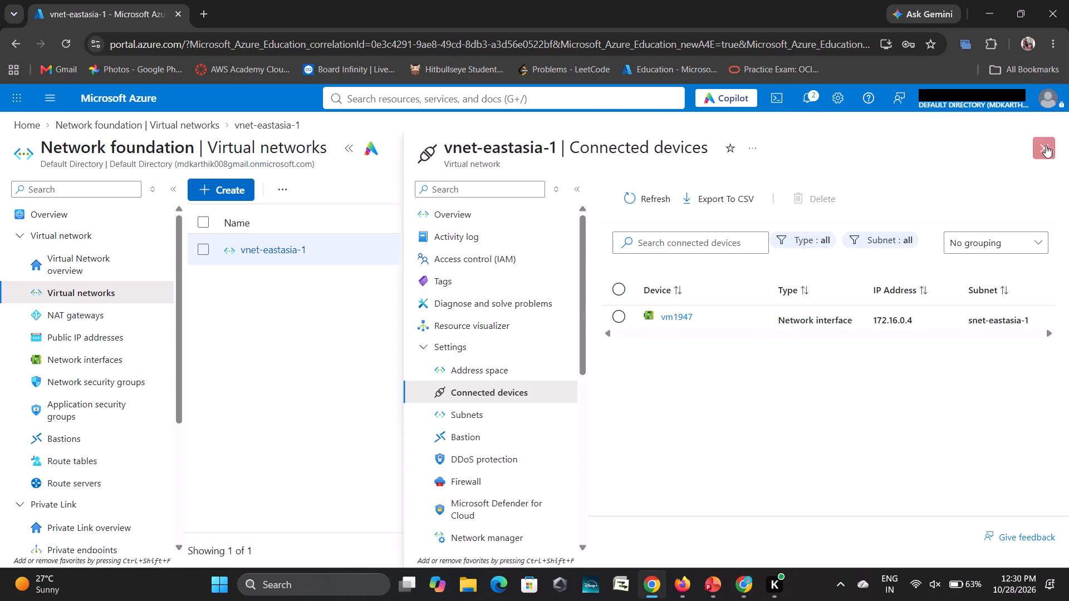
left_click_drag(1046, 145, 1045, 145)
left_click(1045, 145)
Start creating a virtual network named vnet1 in the resource group RG-CloudLab1.
left_click(232, 190)
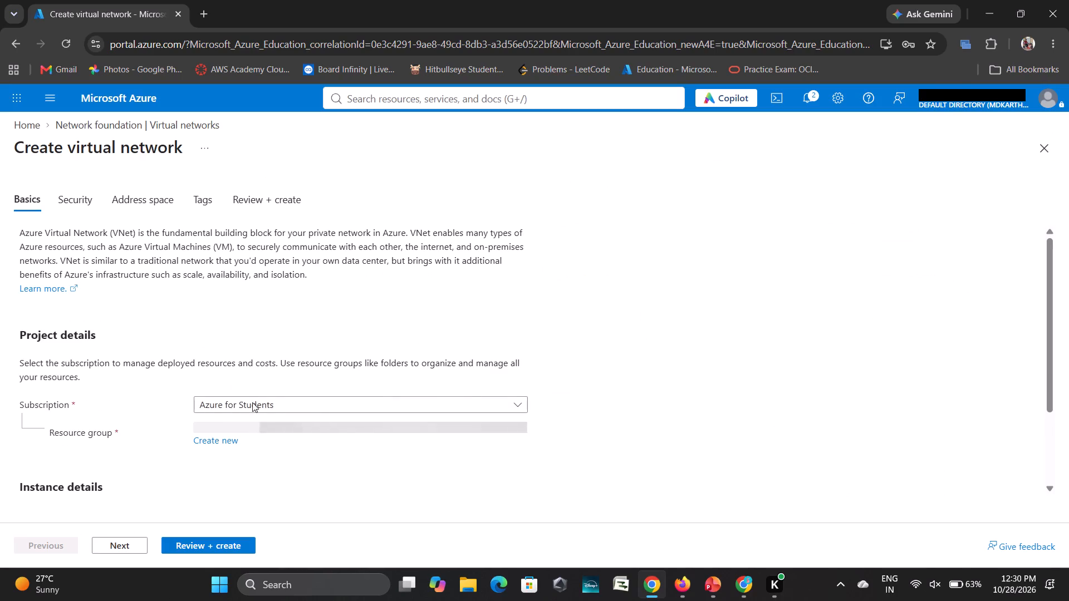
scroll(271, 321, "down", 3)
left_click(256, 321)
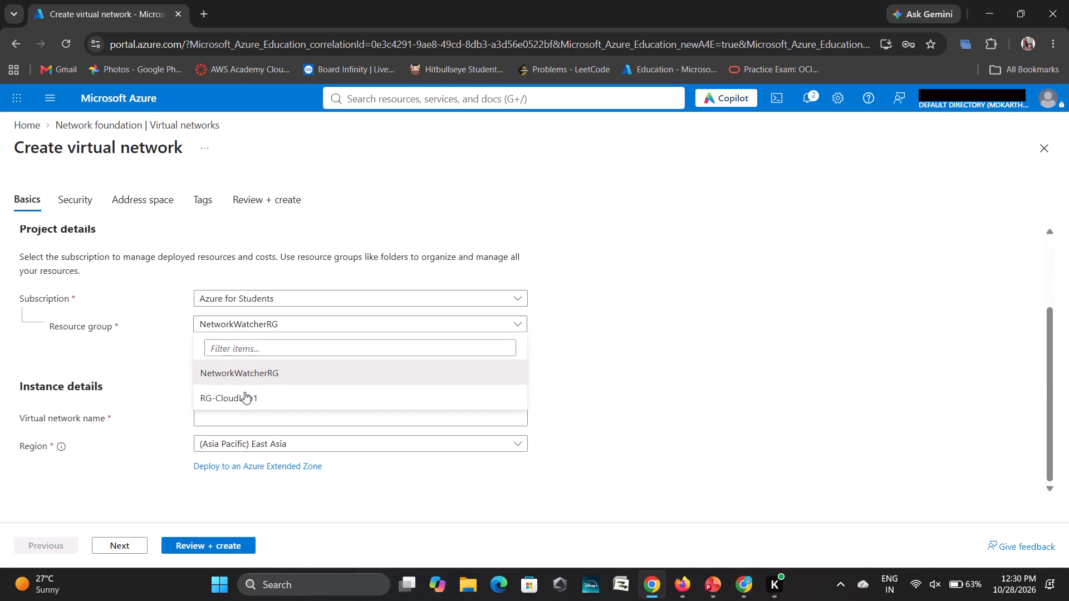
left_click(247, 395)
scroll(247, 395, "down", 1)
left_click(234, 422)
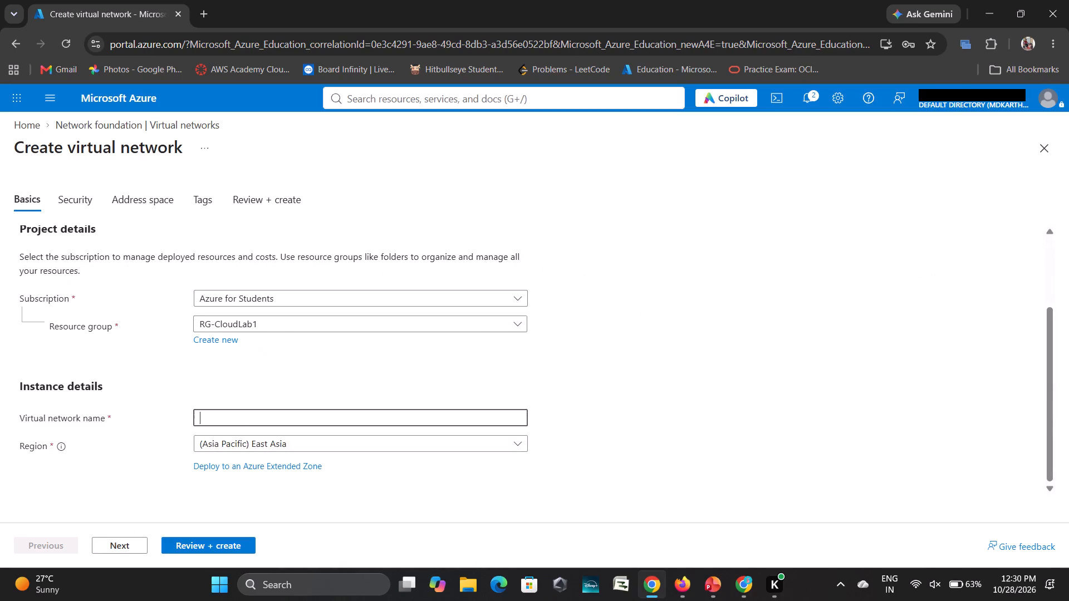
type("vnw")
key("BackSpace")
type("et")
key("1")
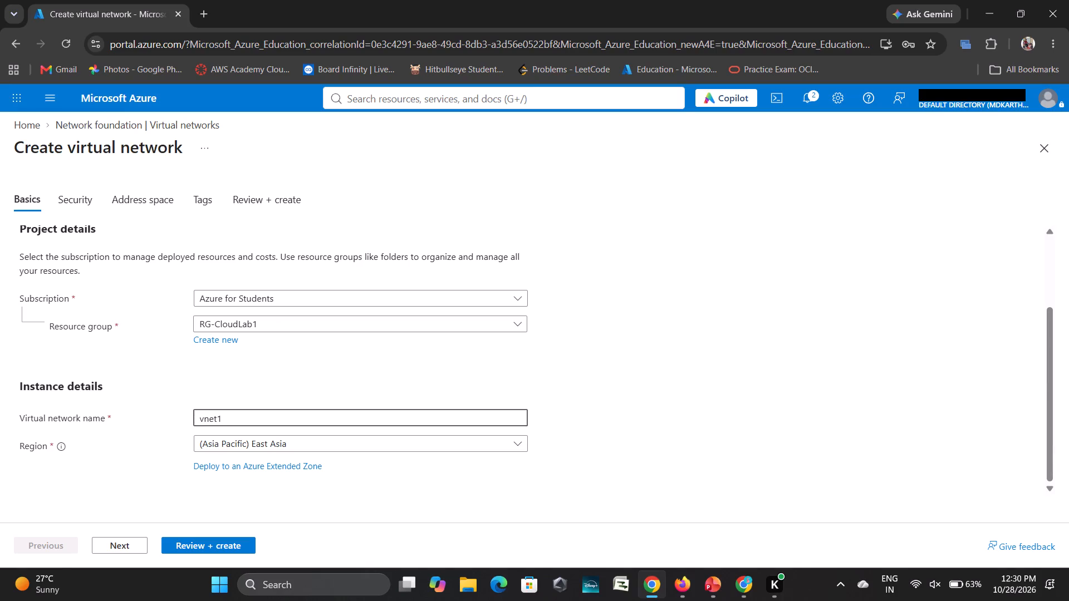
Set the starting address of vnet1's default subnet to 10.0.2.0 in the address space settings and save the subnet.
left_click(152, 190)
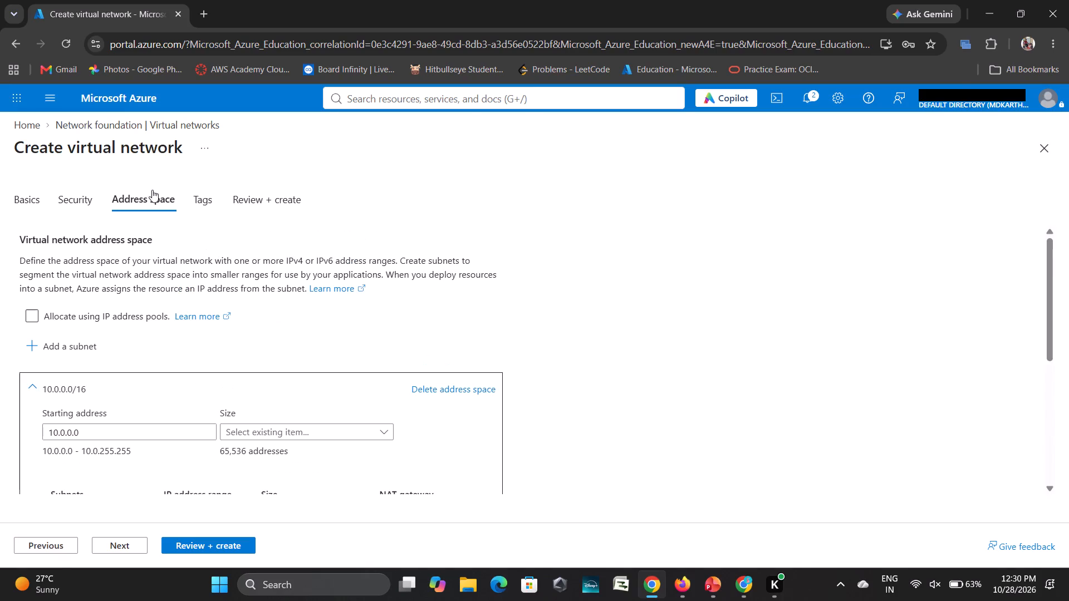
scroll(167, 318, "down", 1)
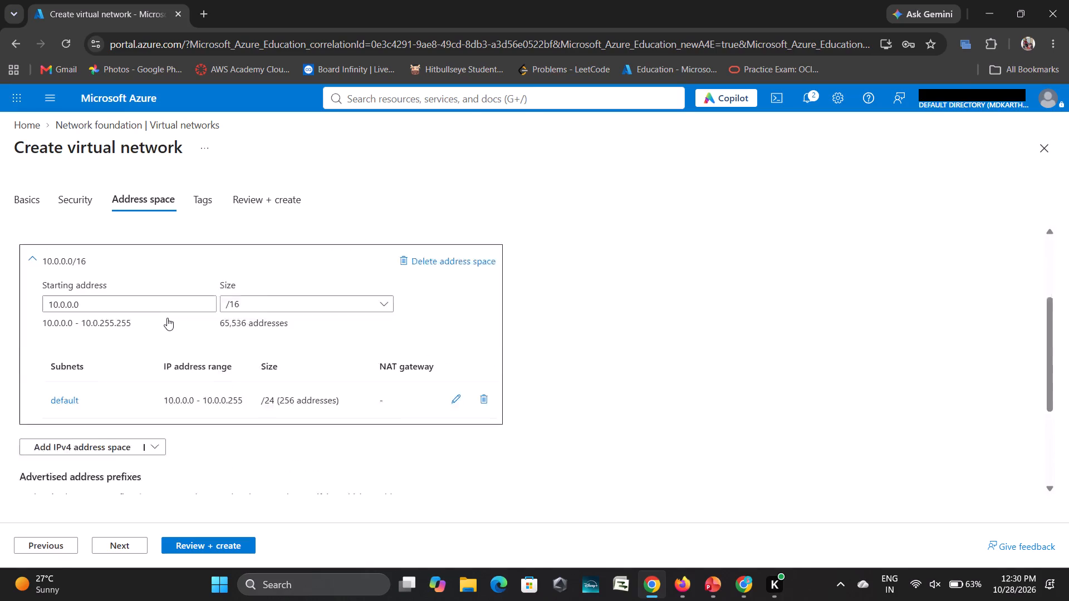
scroll(167, 318, "down", 1)
left_click(452, 362)
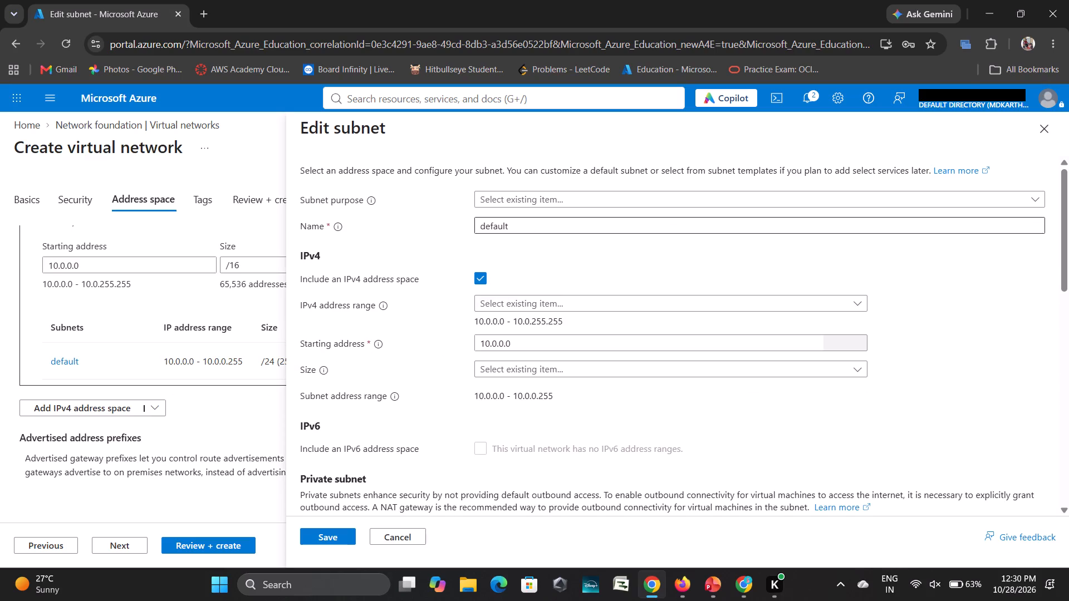
left_click(503, 302)
left_click(562, 298)
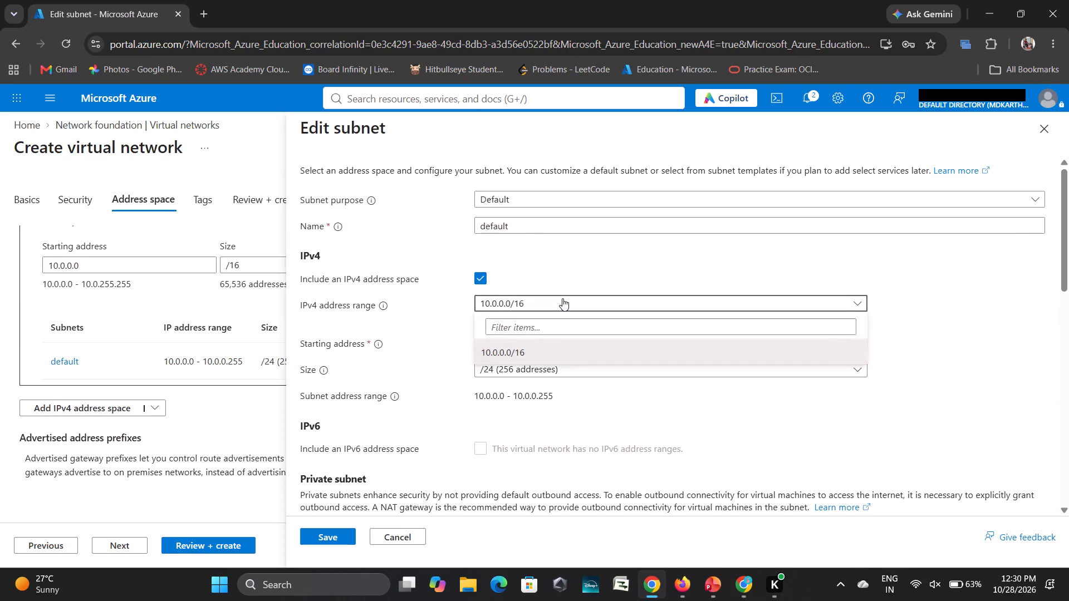
left_click(503, 343)
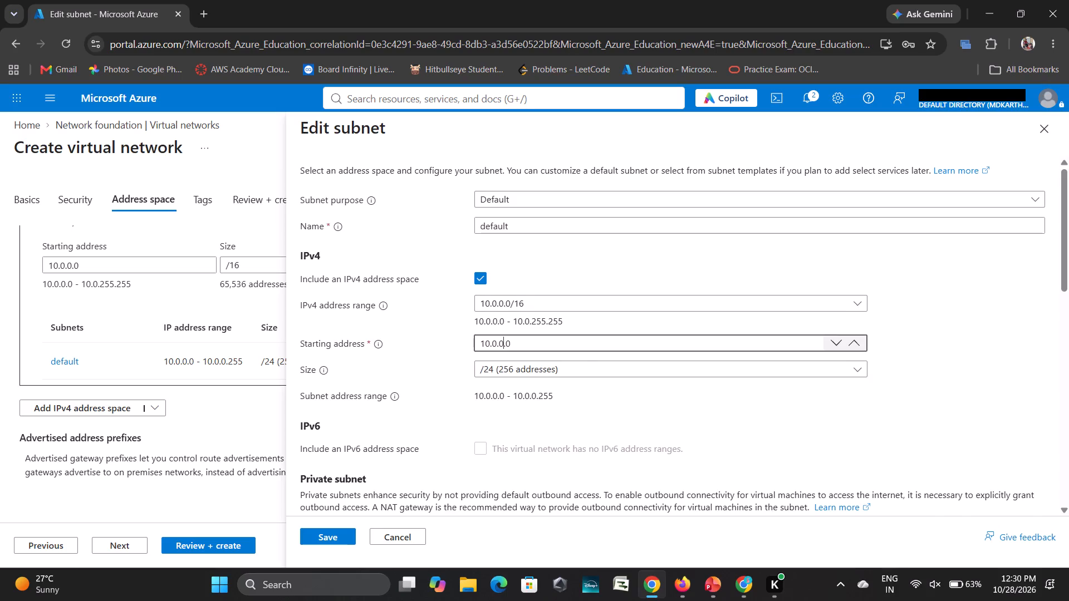
key("BackSpace")
key("2")
left_click(330, 534)
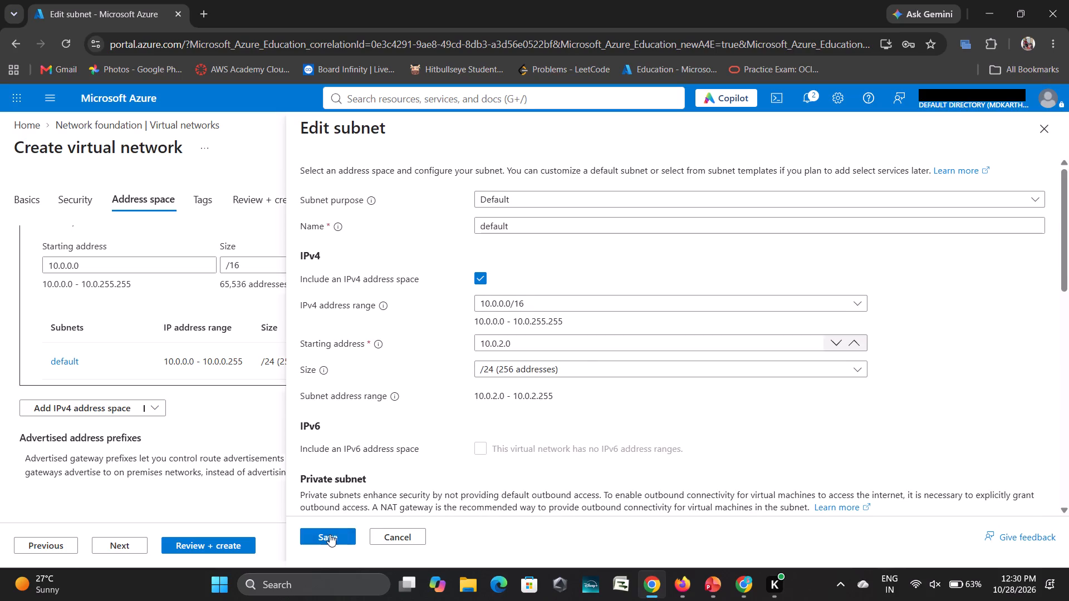
Start adding a second subnet to vnet1 with starting address 10.0.2.0, trying the sizes /25 and /26.
scroll(117, 316, "up", 1)
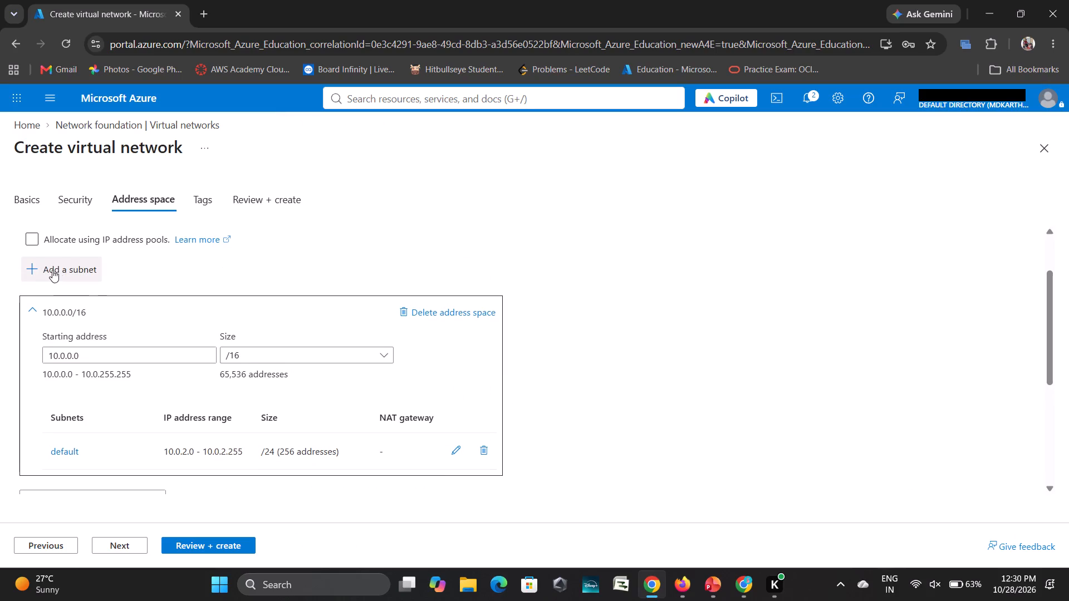
left_click(52, 269)
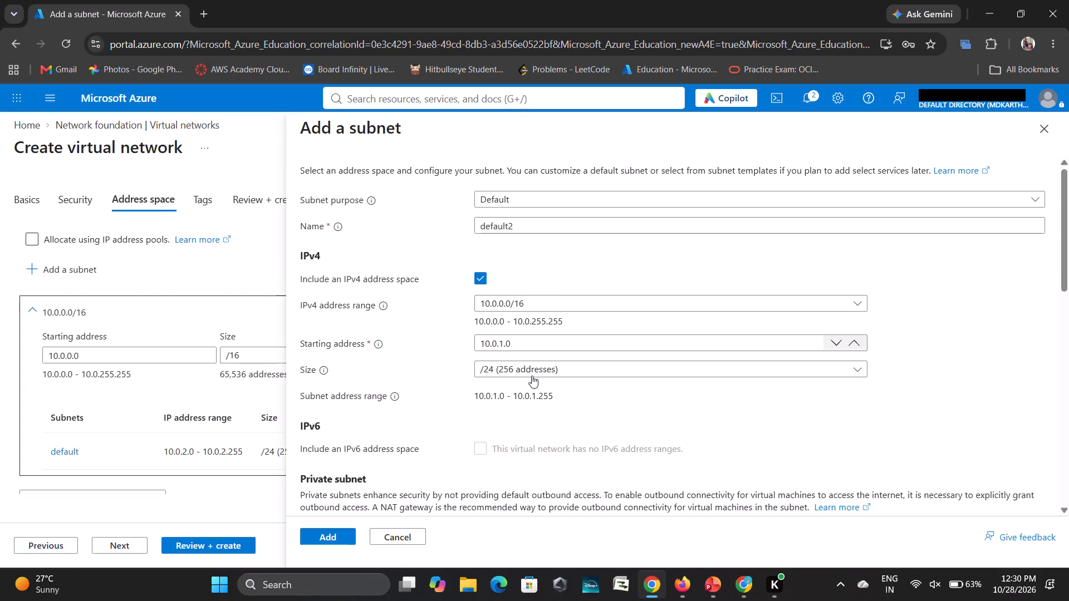
left_click(503, 342)
key("BackSpace")
key("2")
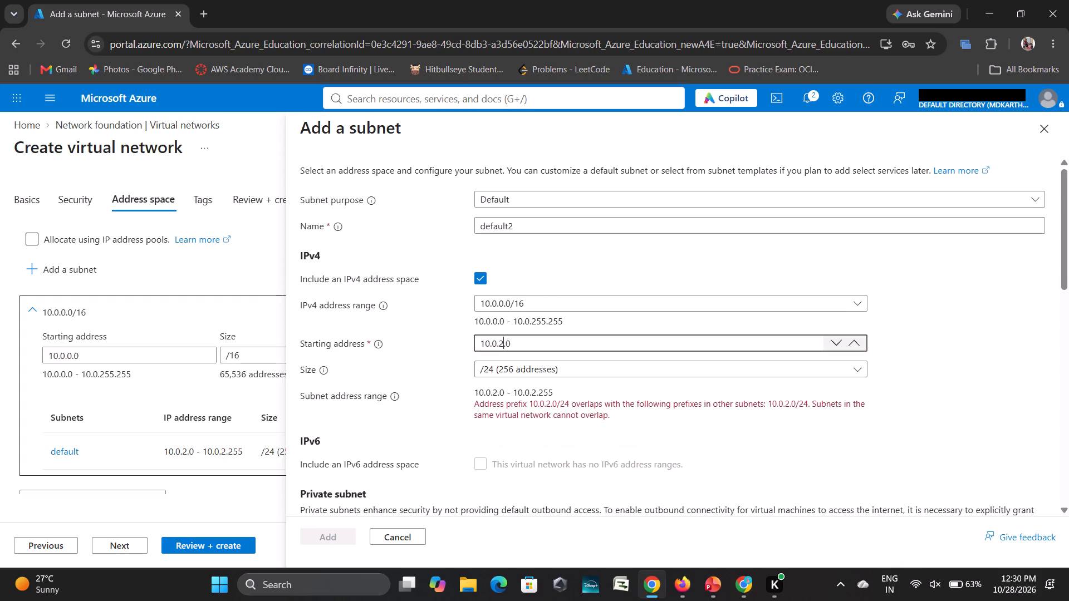
left_click(525, 366)
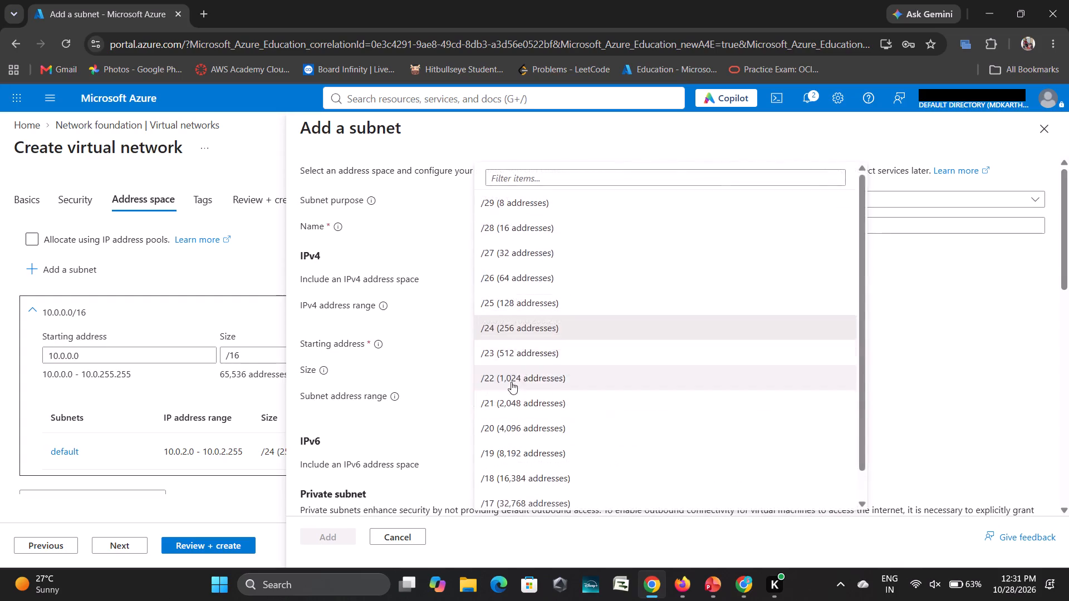
left_click(506, 293)
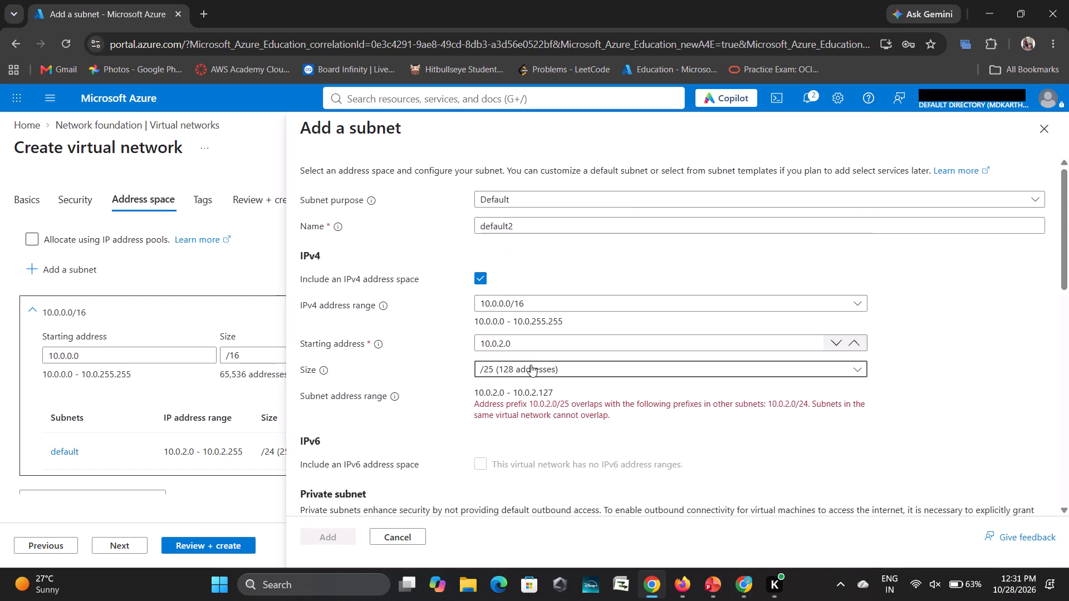
left_click(531, 364)
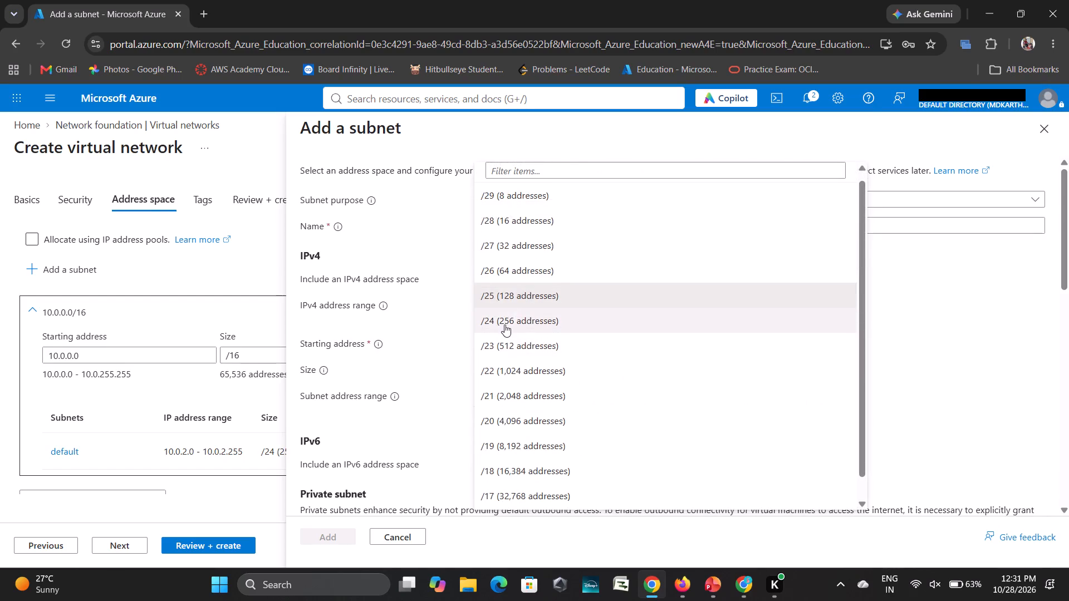
left_click(493, 273)
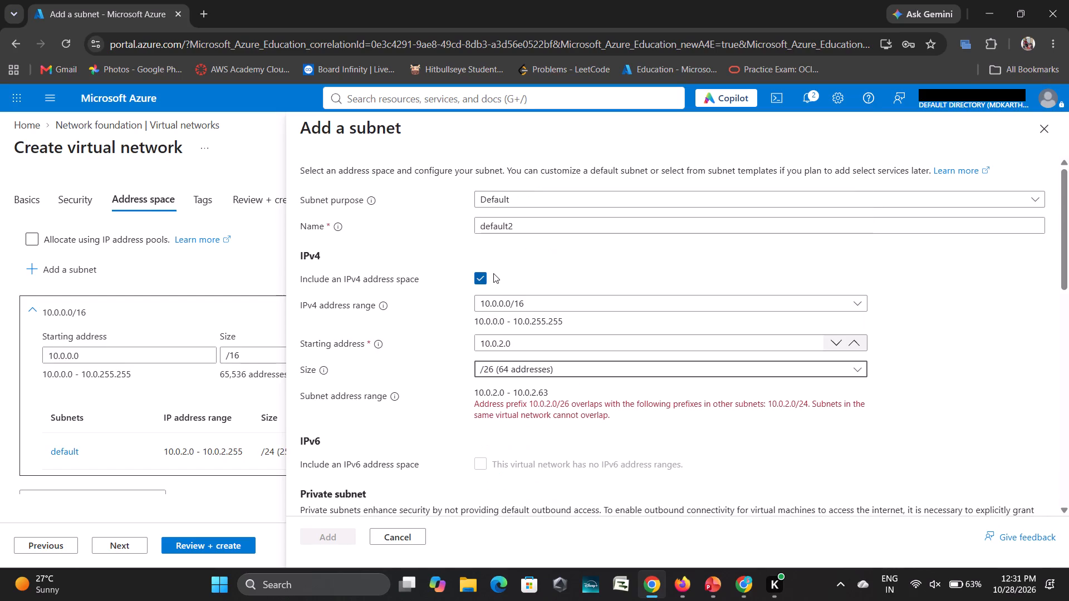
left_click(538, 365)
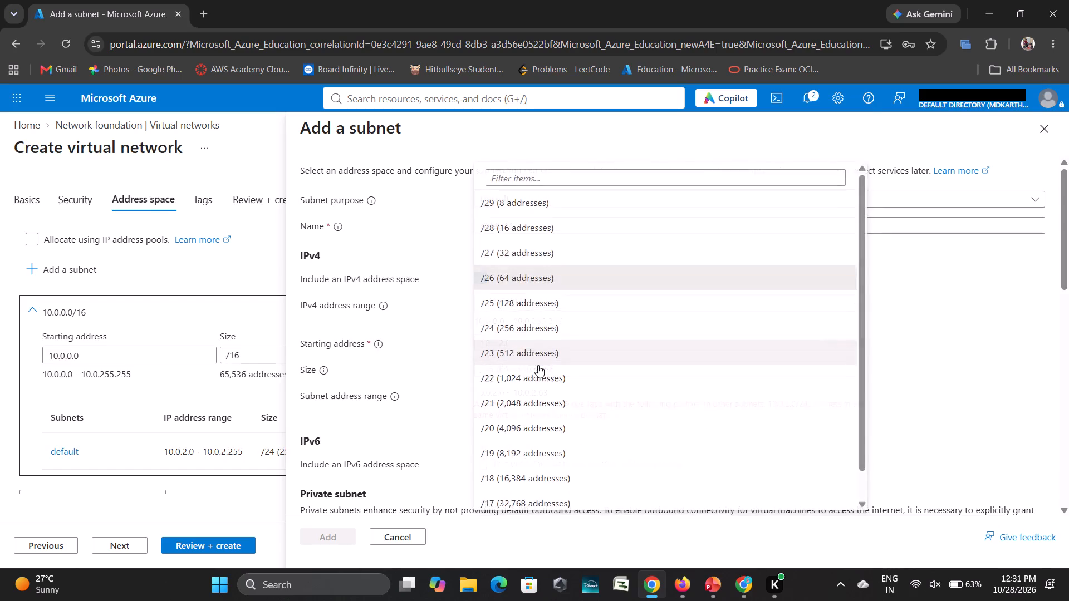
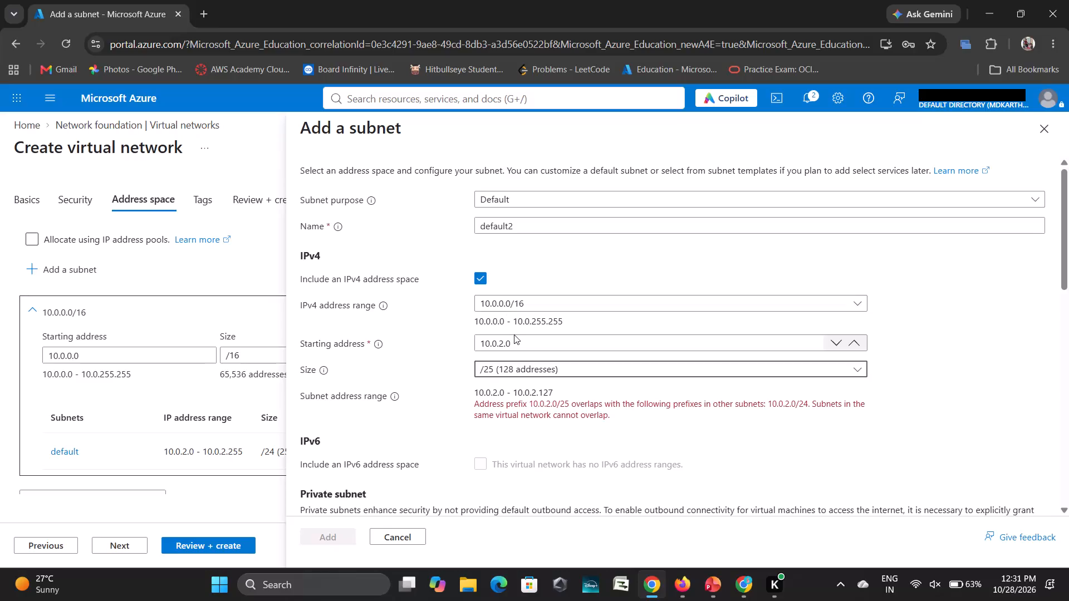
Reselect the 10.0.0.0/16 address range for subnet default2 and add it starting at 10.0.1.0 with size /24.
left_click(514, 309)
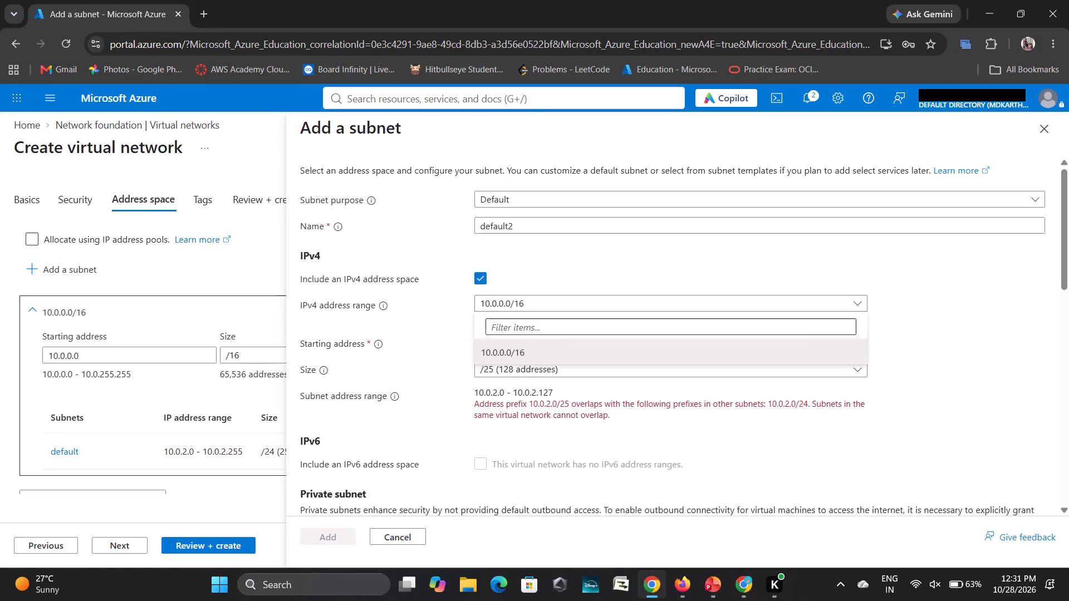
left_click(516, 347)
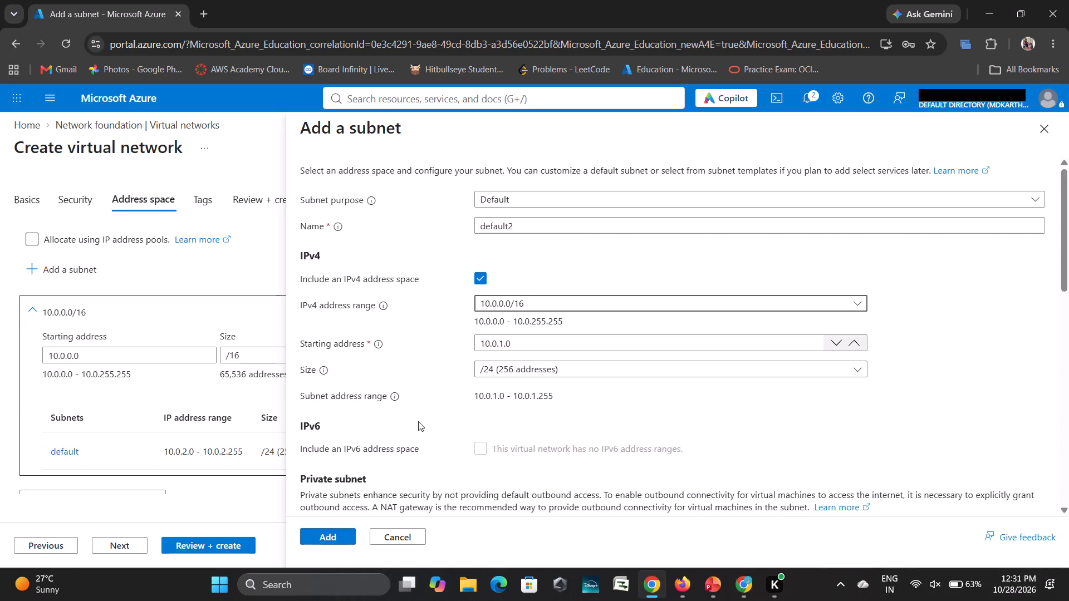
left_click(321, 533)
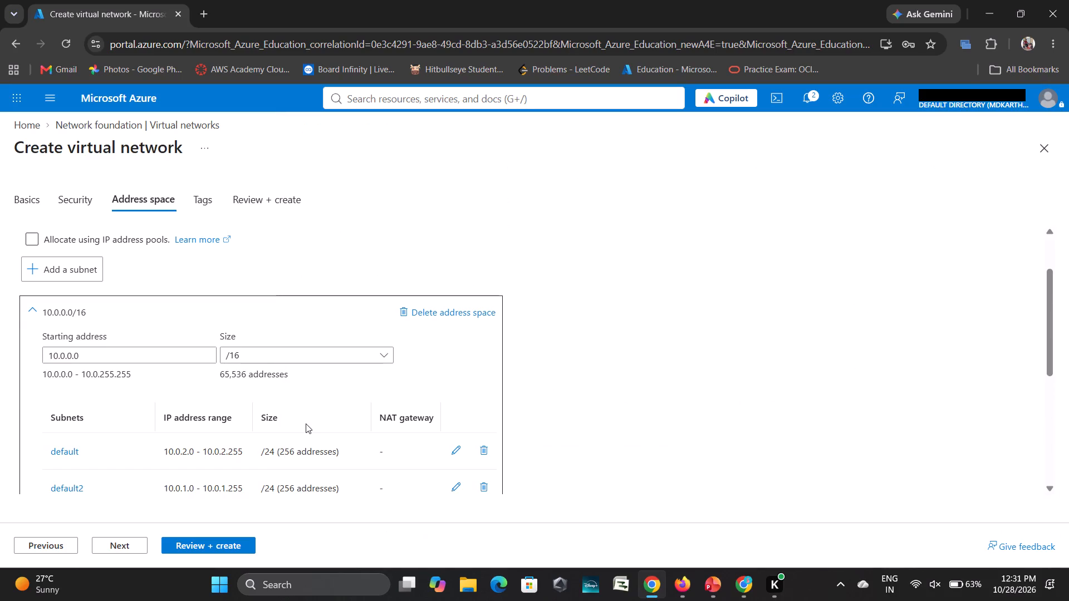
Review the subnets, validate and create the virtual network vnet1, and refresh its deployment status.
scroll(306, 423, "down", 2)
scroll(306, 423, "up", 1)
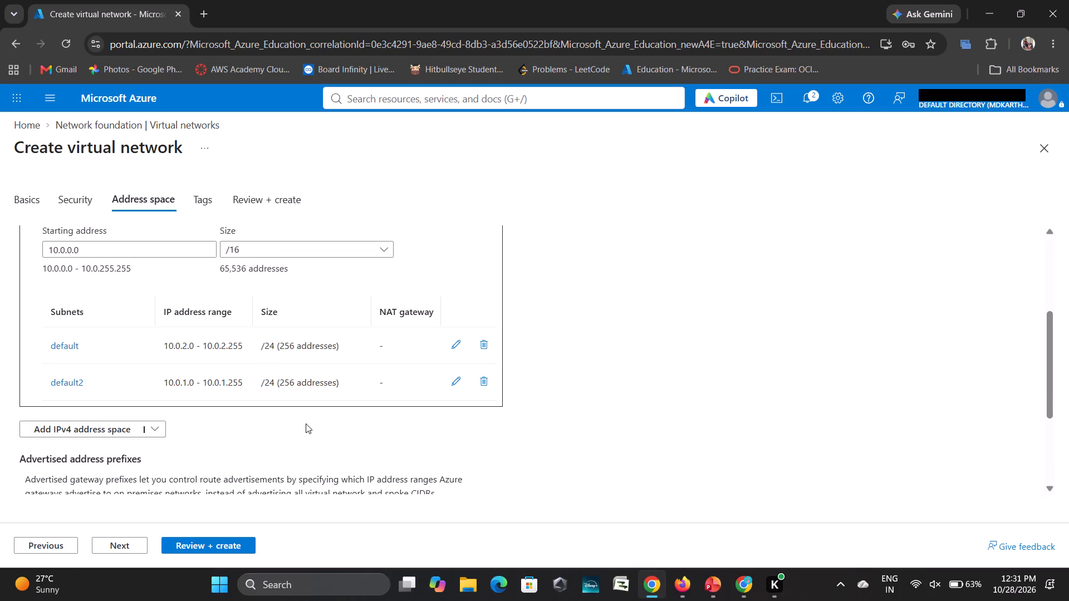
left_click(224, 544)
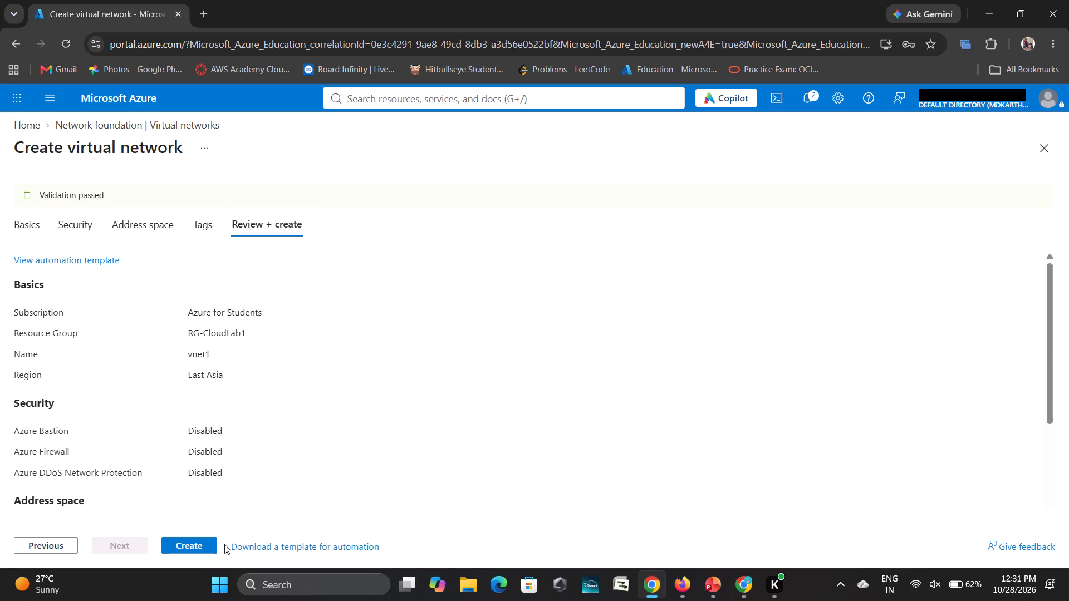
left_click(206, 544)
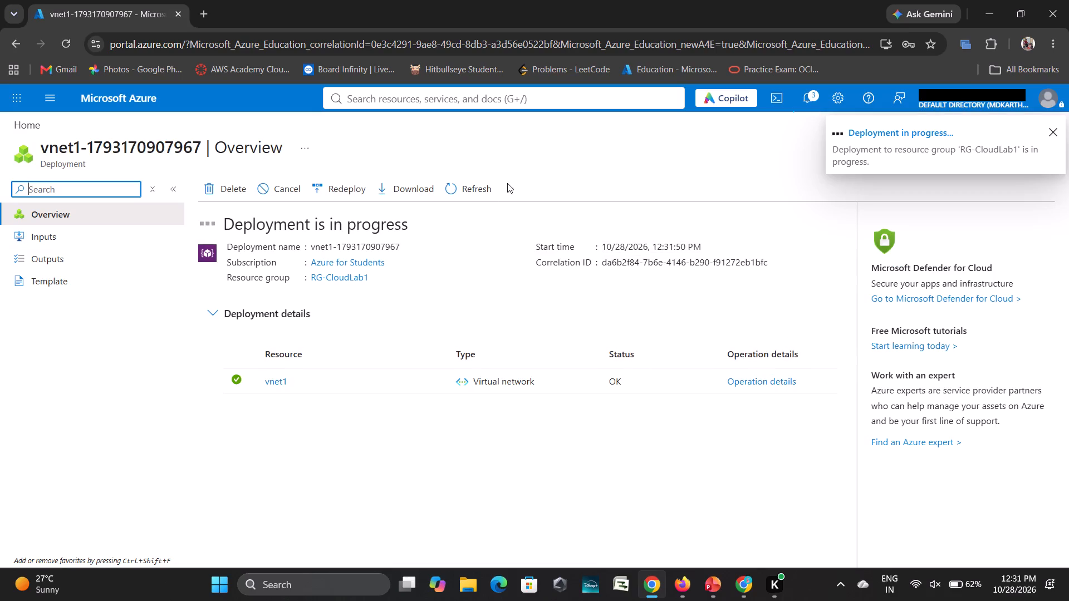
left_click(477, 186)
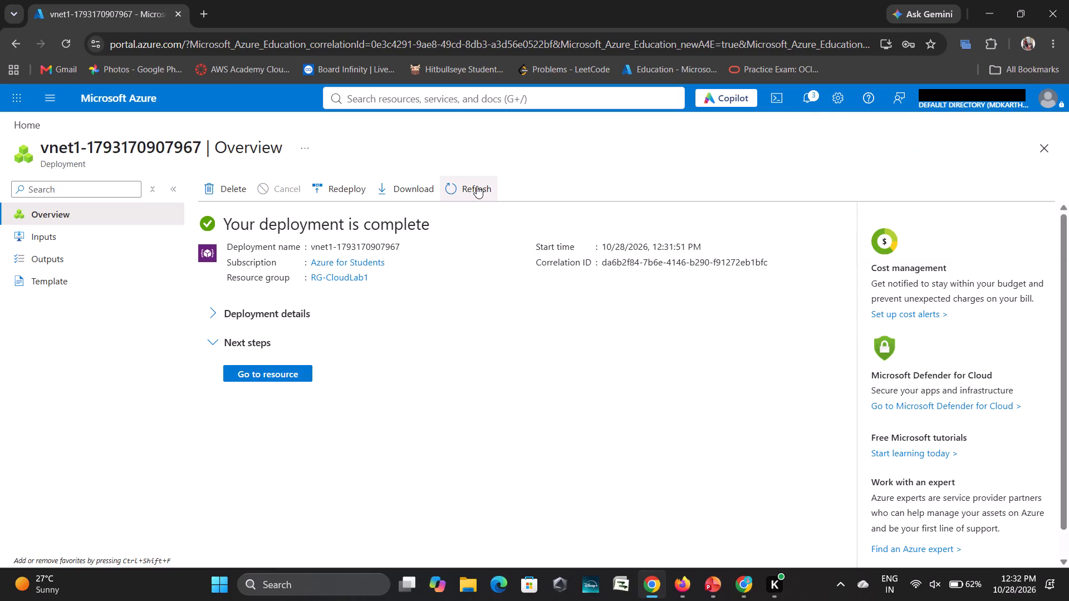
Open the deployed vnet1 and inspect the settings of its default subnet without changing them.
left_click(286, 372)
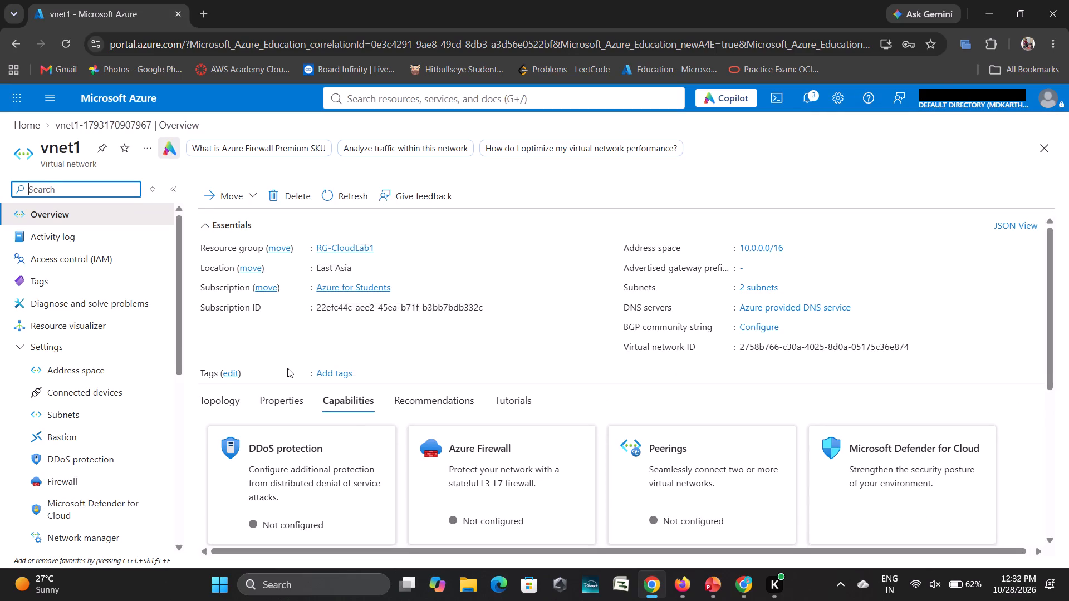
left_click(79, 419)
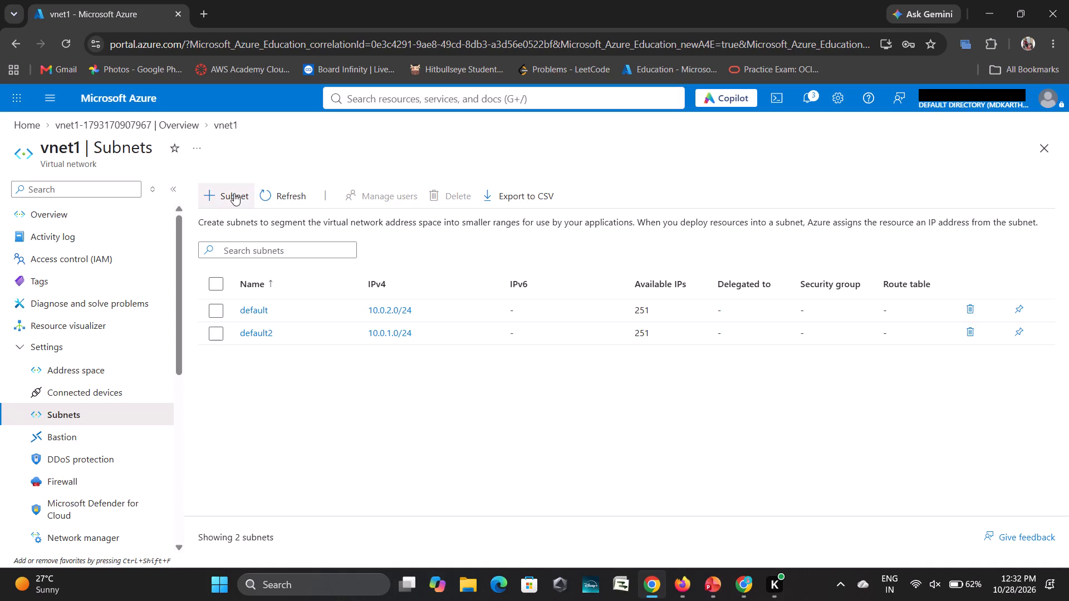
left_click(254, 313)
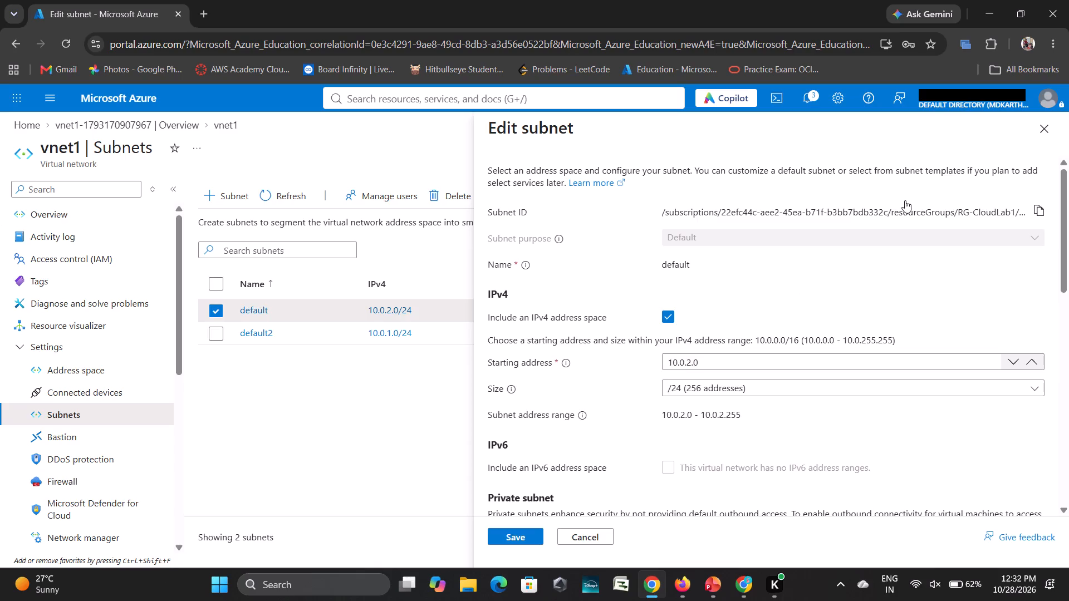
left_click(1044, 126)
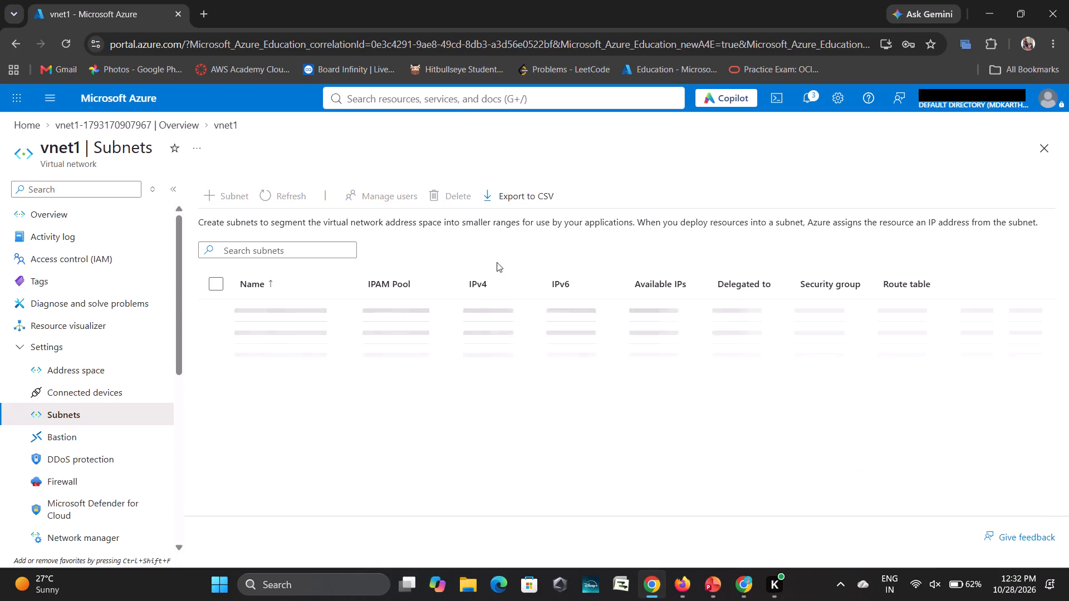
Return to vnet1's deployment overview and delete the deployment.
left_click(104, 122)
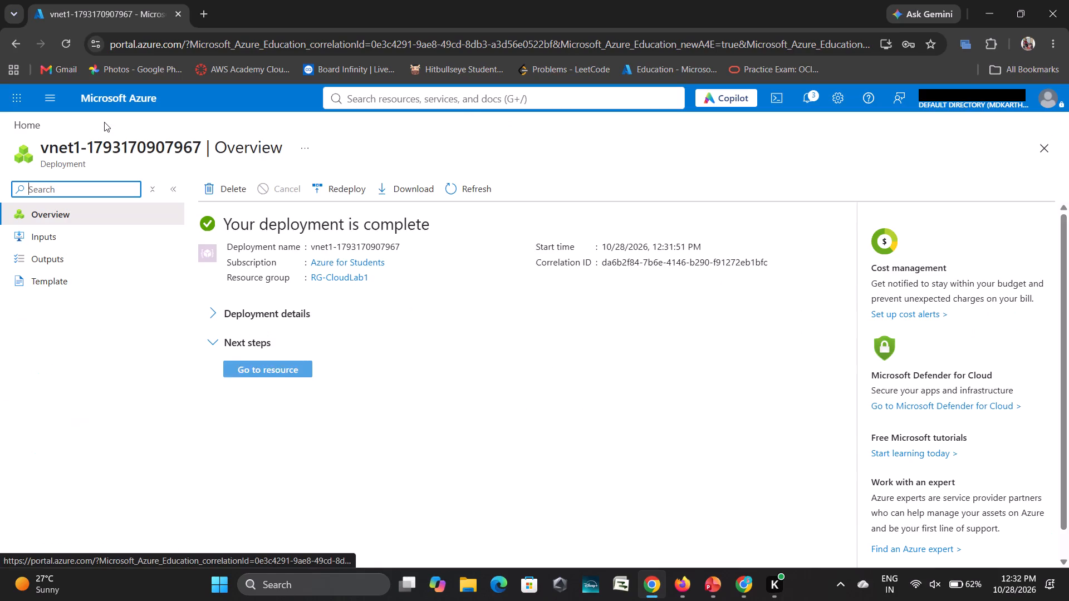
left_click(232, 178)
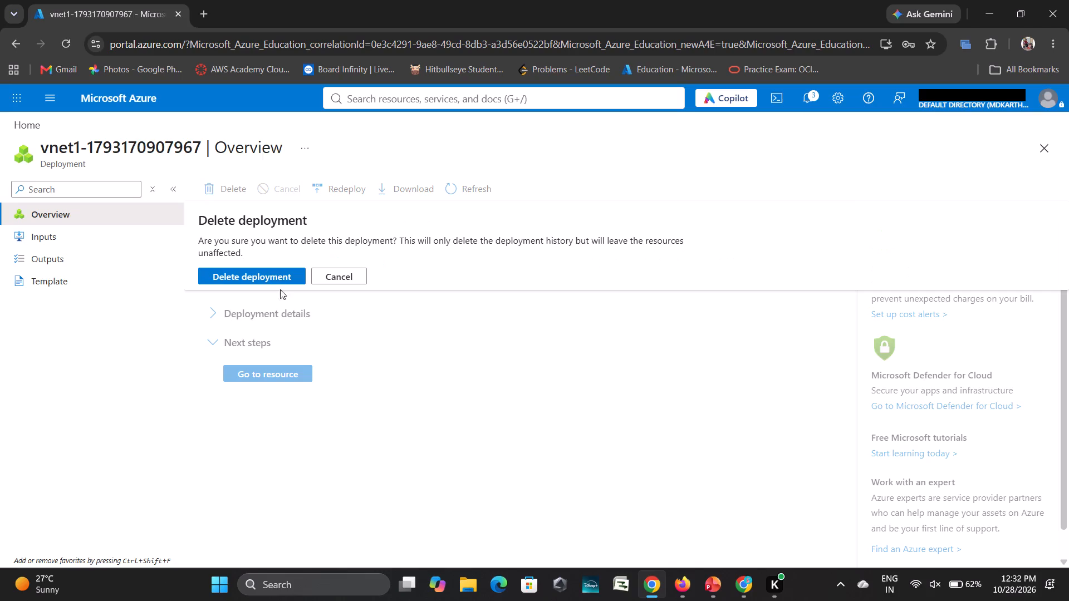
left_click(259, 273)
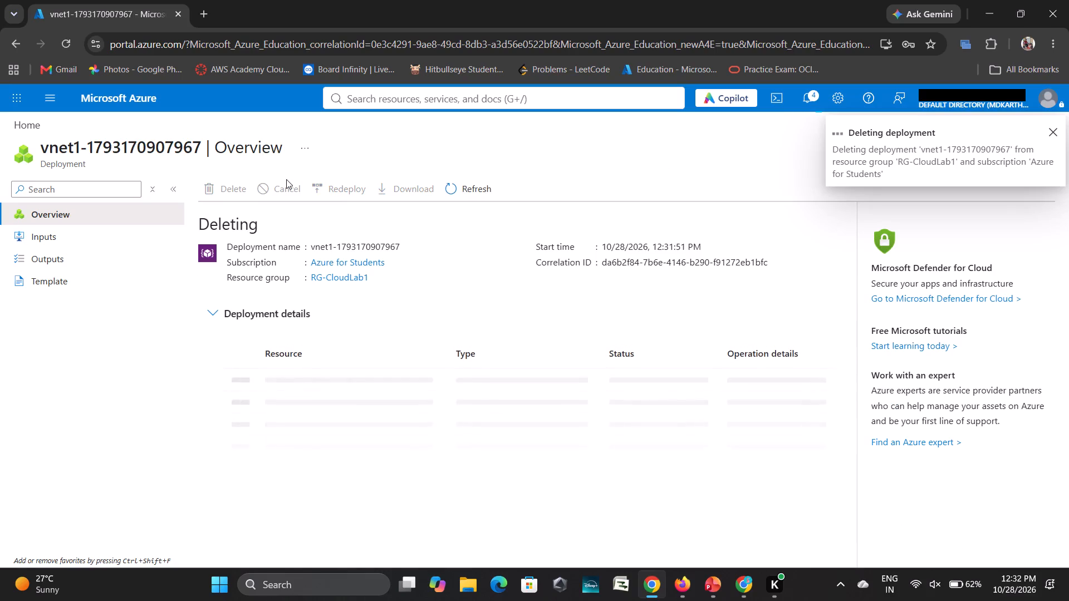
Start creating another virtual network in the resource group RG-CloudLab1 and enter vnet1 as its name.
left_click(382, 96)
left_click(368, 312)
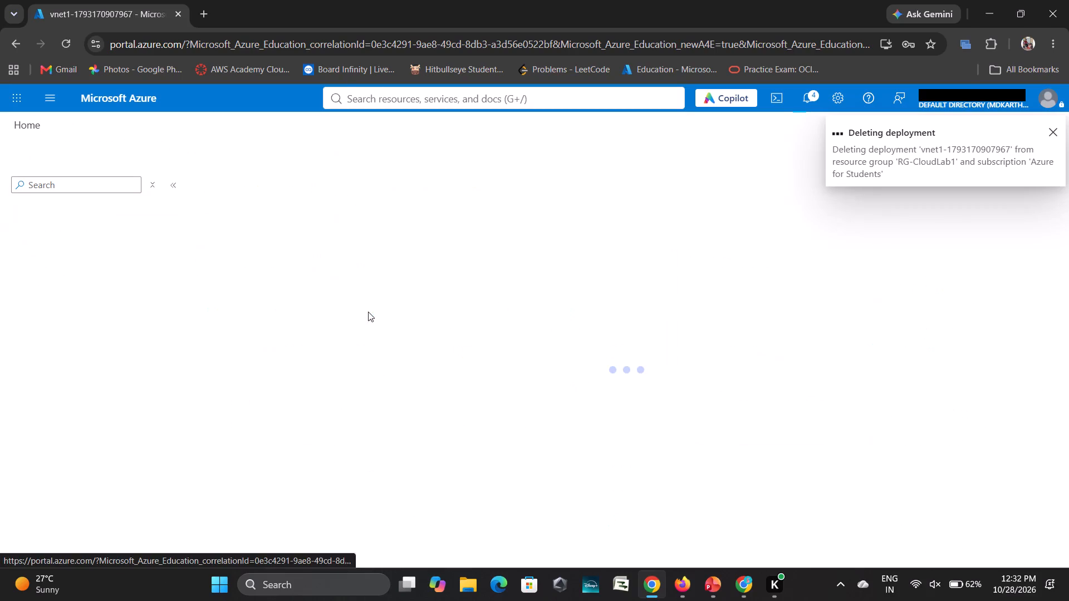
left_click(243, 185)
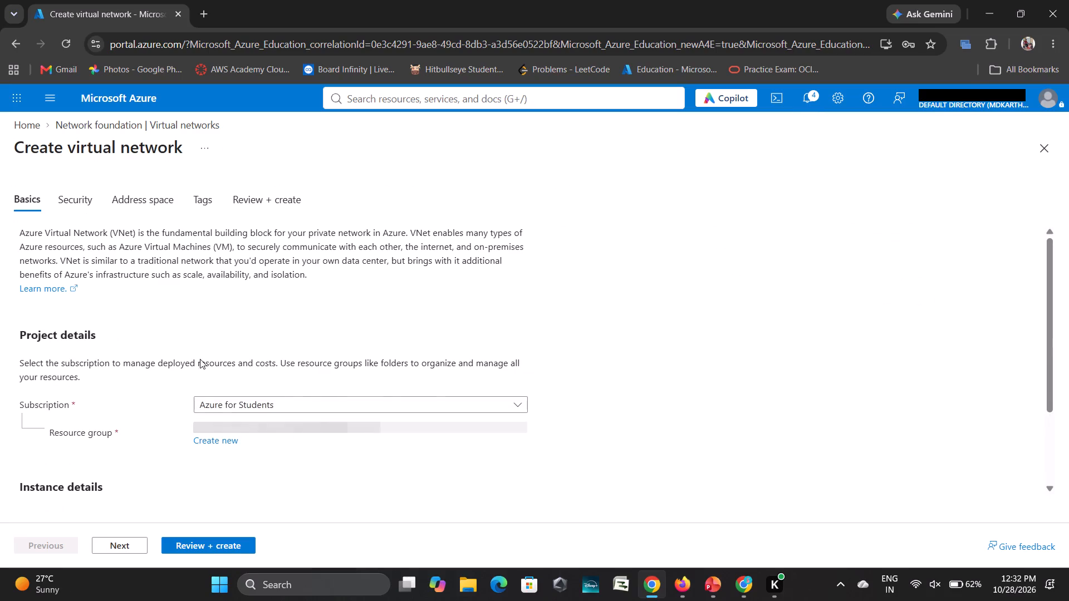
scroll(297, 350, "down", 3)
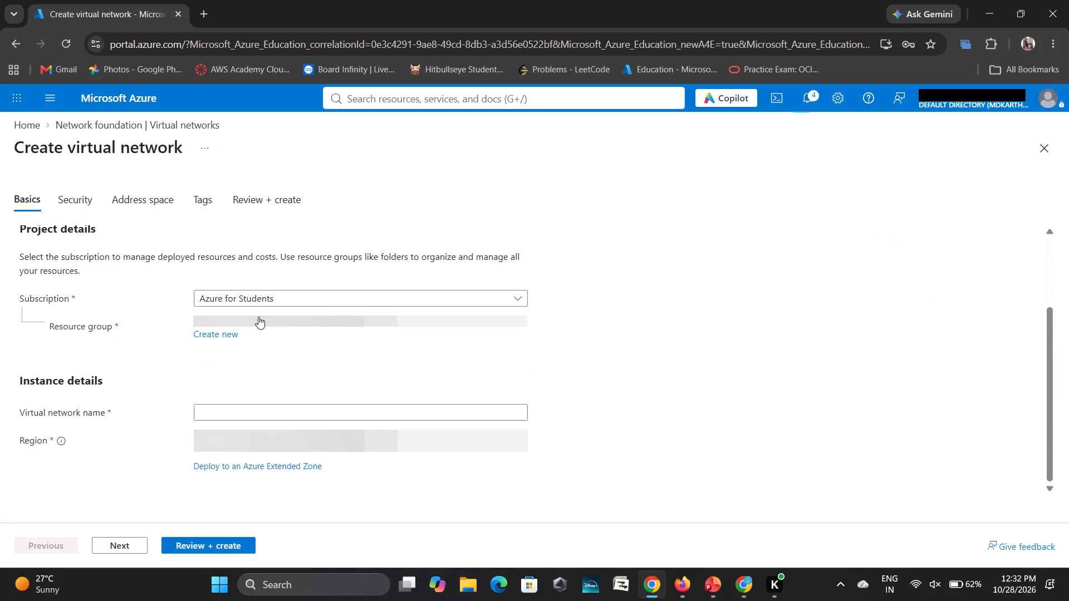
left_click(256, 320)
left_click(249, 397)
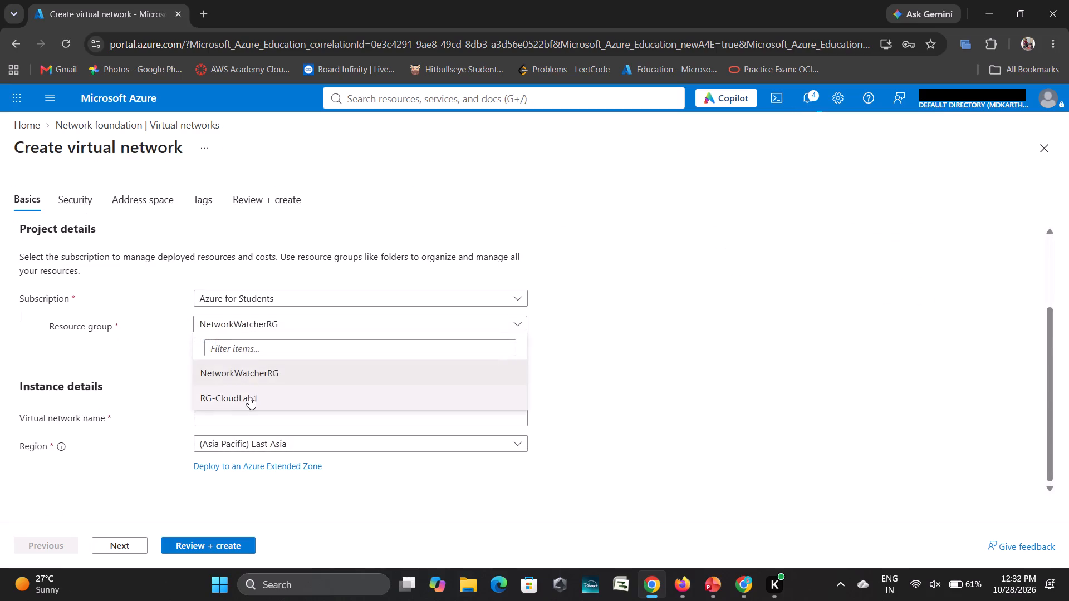
left_click(247, 412)
type("vnet1")
scroll(247, 412, "down", 5)
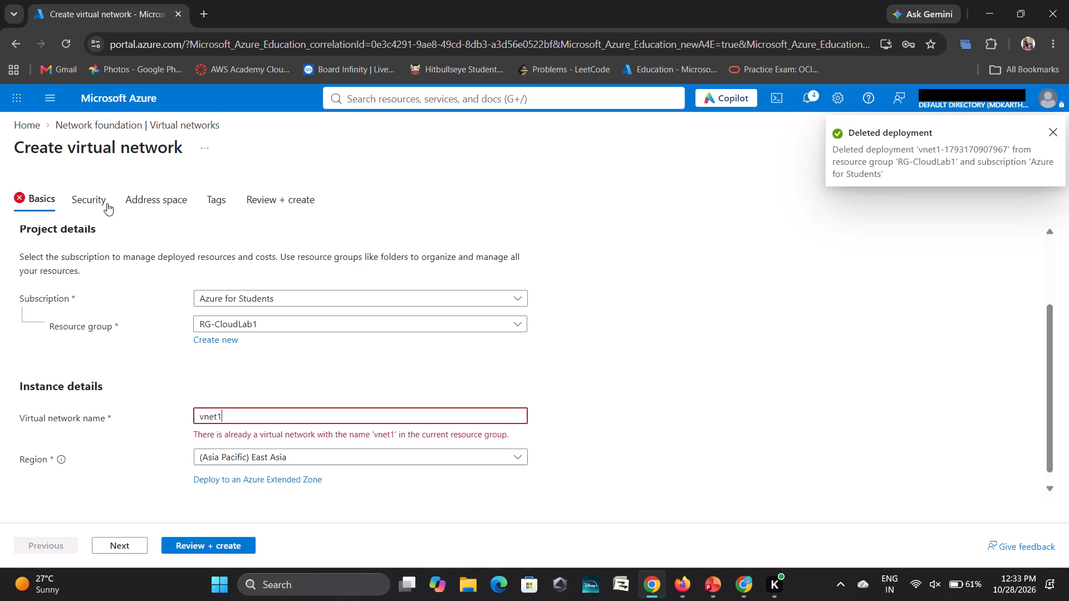
Open the new network's default subnet from the address space settings and enter AppGatewaySubnet as its name.
left_click(95, 196)
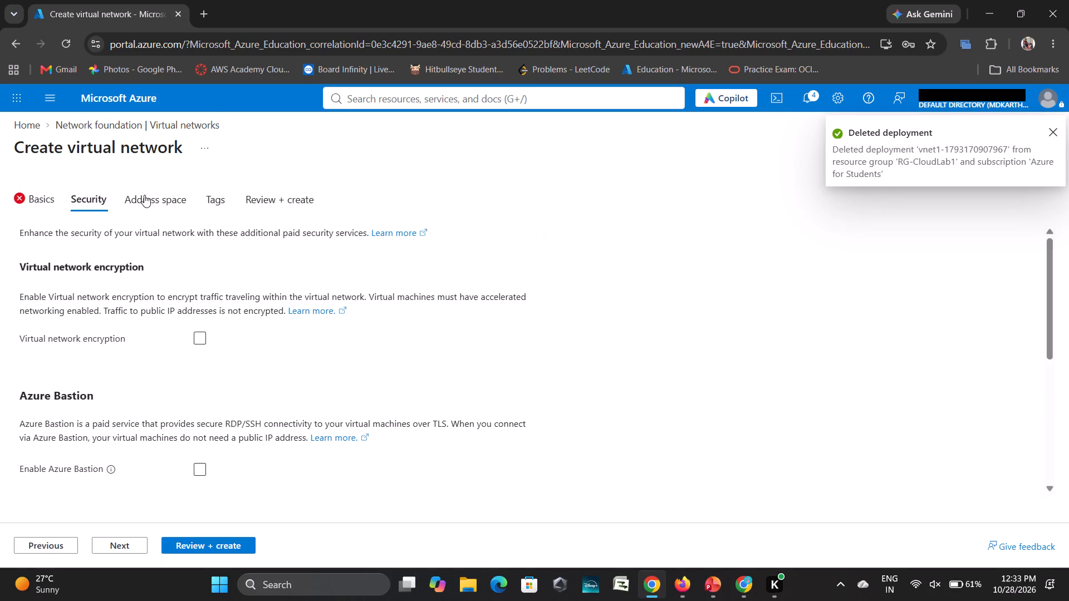
left_click(144, 195)
scroll(194, 322, "down", 3)
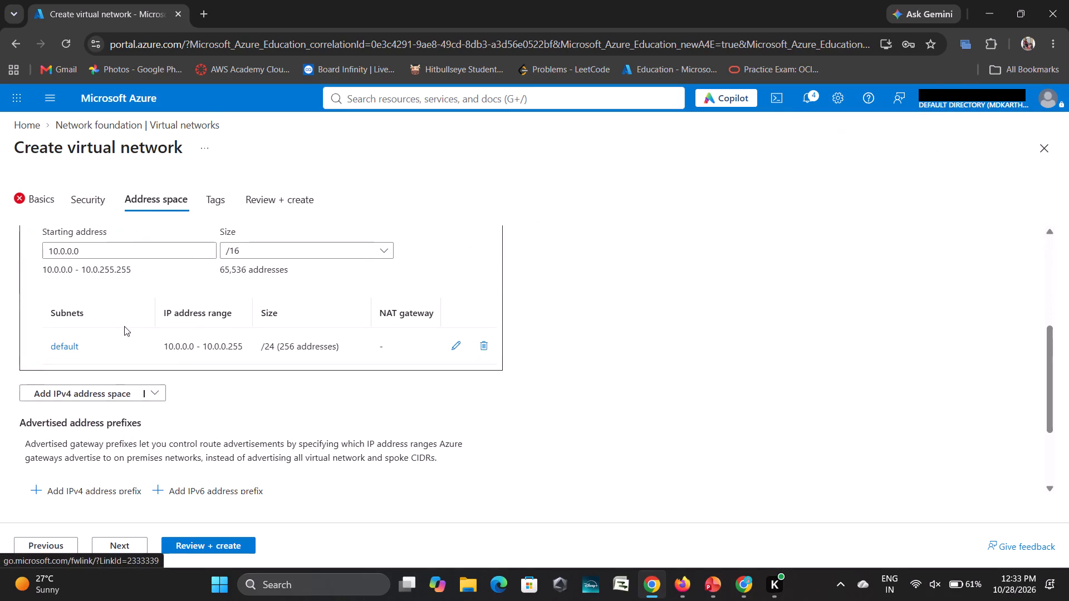
left_click(455, 348)
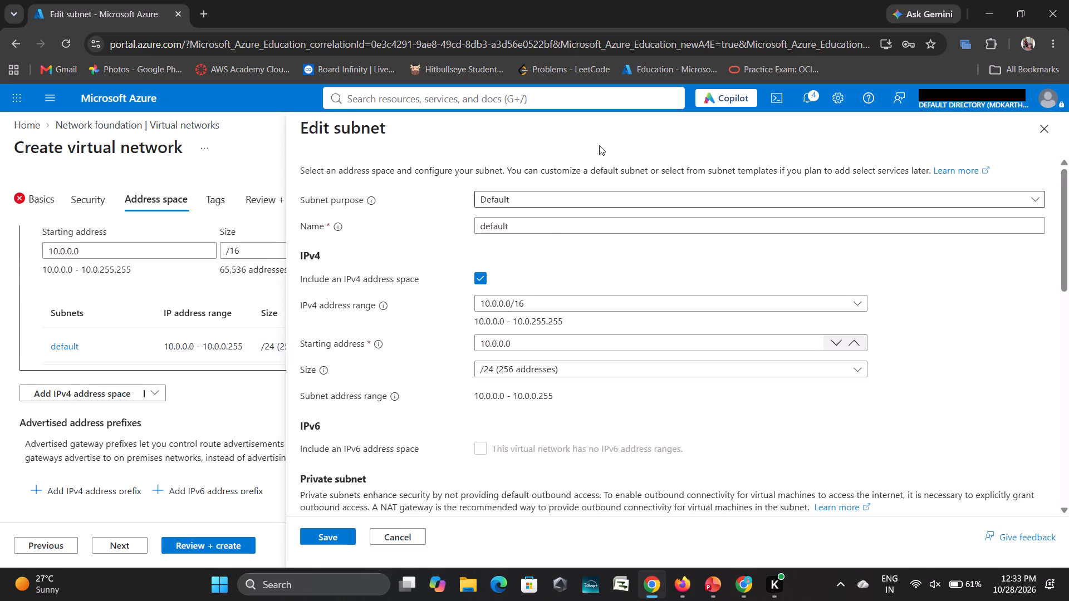
left_click(563, 225)
left_click(563, 225)
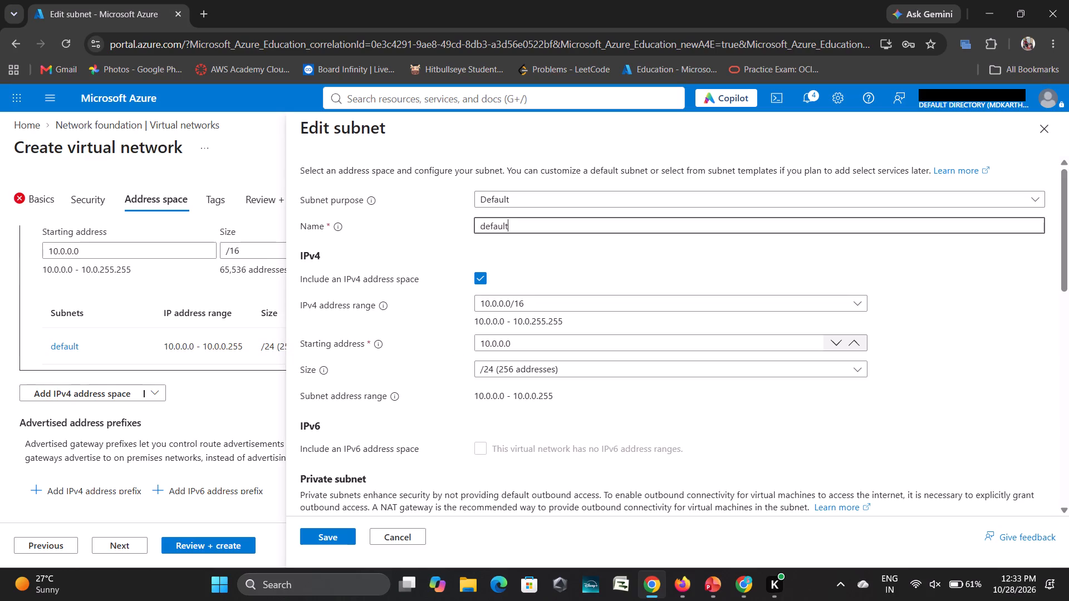
left_click(561, 196)
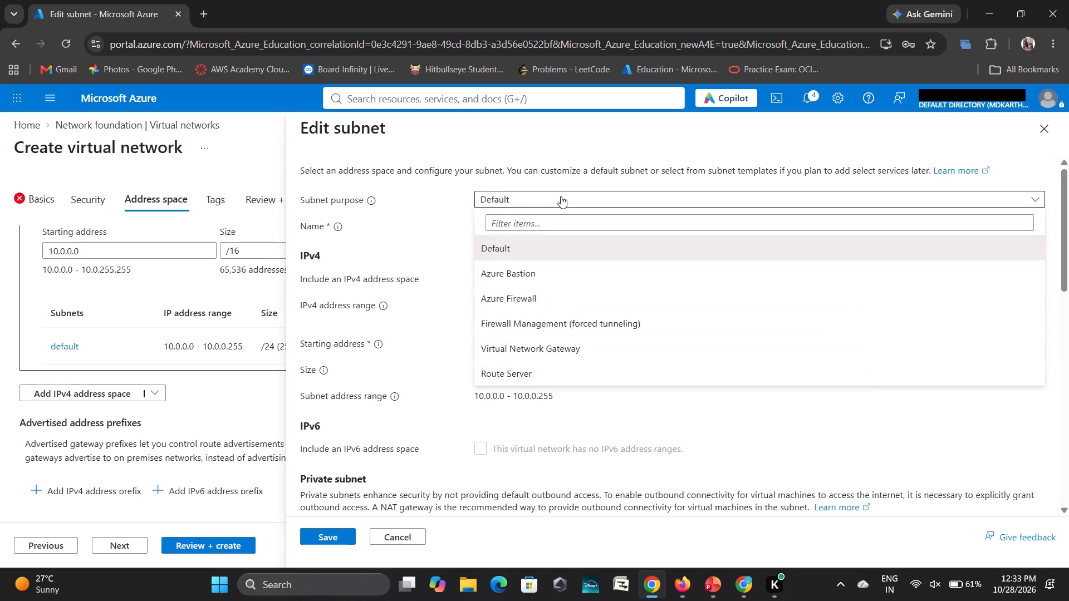
left_click(561, 196)
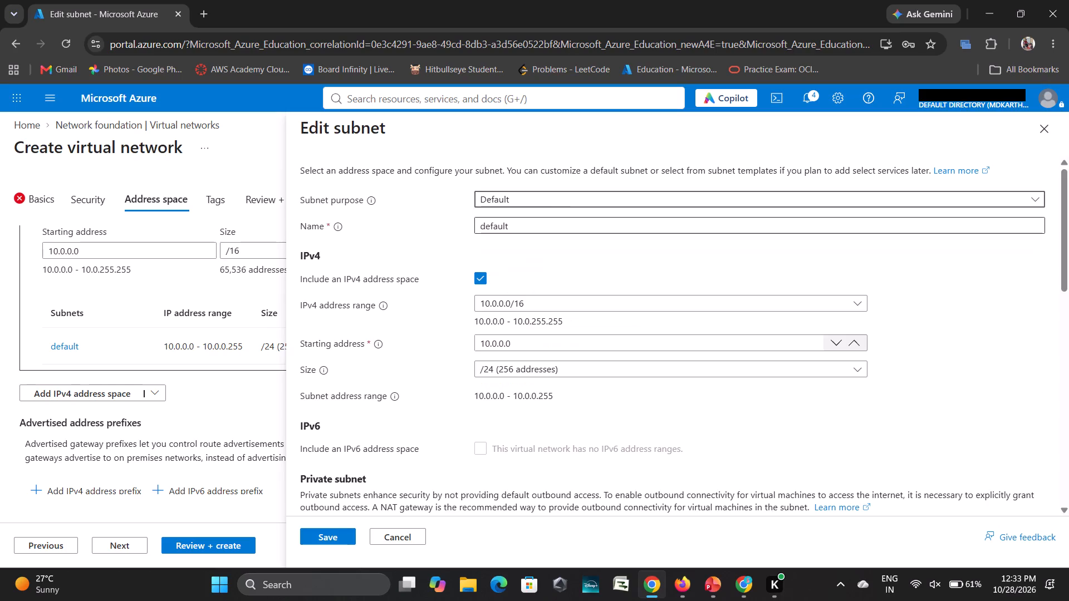
left_click(517, 230)
key("BackSpace")
key("BackSpace")
key("BackSpace")
key("BackSpace")
key("BackSpace")
key("BackSpace")
key("BackSpace")
key("BackSpace")
key("BackSpace")
key("BackSpace")
key("BackSpace")
key("BackSpace")
key("BackSpace")
key("BackSpace")
key("BackSpace")
key("BackSpace")
key("BackSpace")
key("BackSpace")
key("BackSpace")
key("BackSpace")
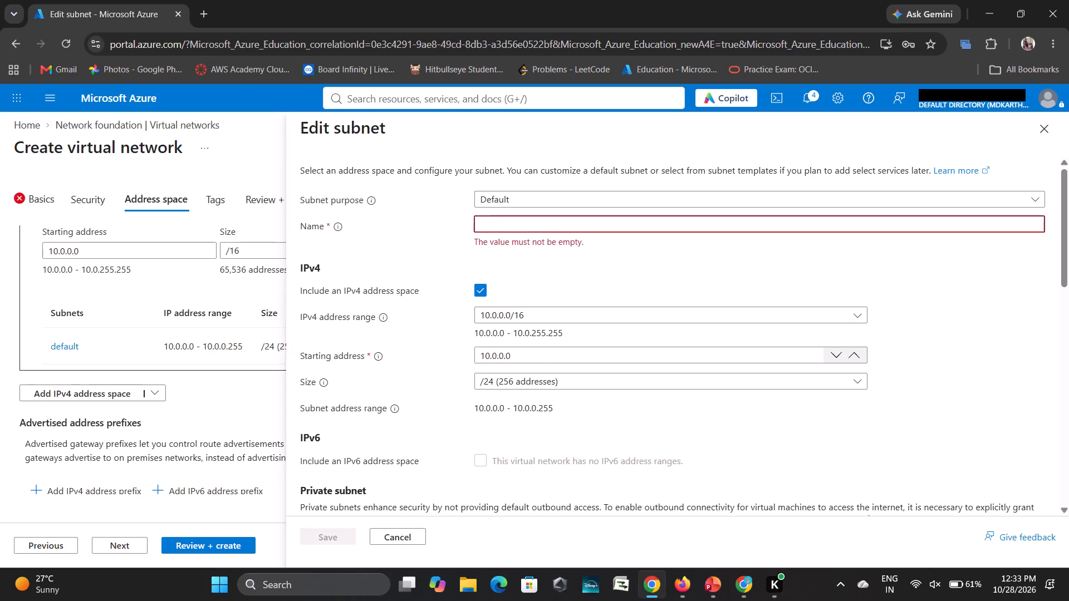
type("APP")
key("BackSpace")
key("BackSpace")
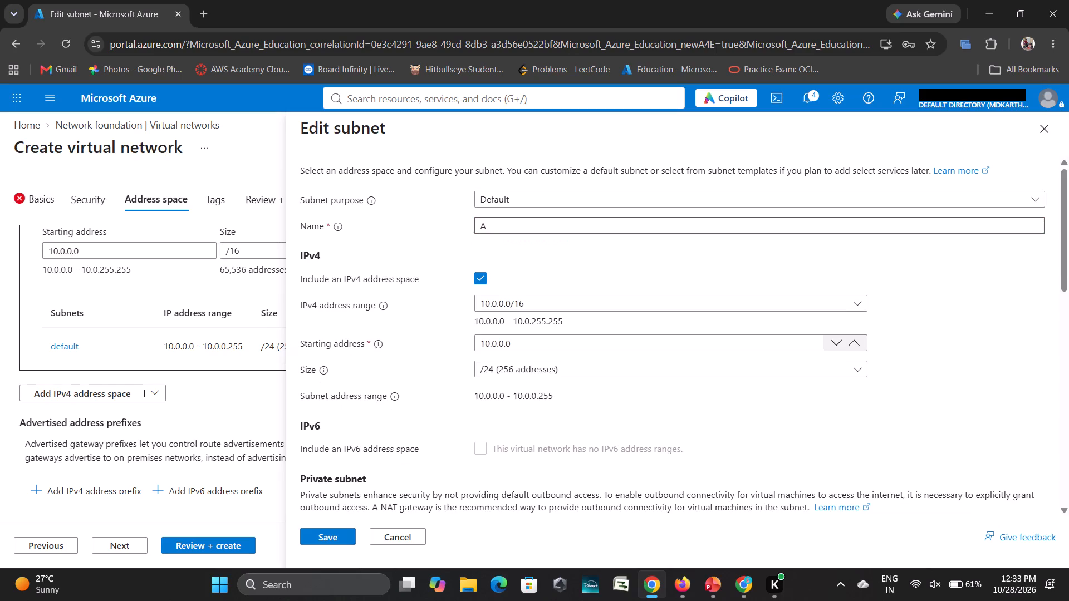
type("ppGate")
type("Way")
key("BackSpace")
key("BackSpace")
key("BackSpace")
type("way")
type("Su")
type("bnet")
Set AppGatewaySubnet's starting address to 10.0.2.0 and save the subnet.
left_click(503, 343)
key("BackSpace")
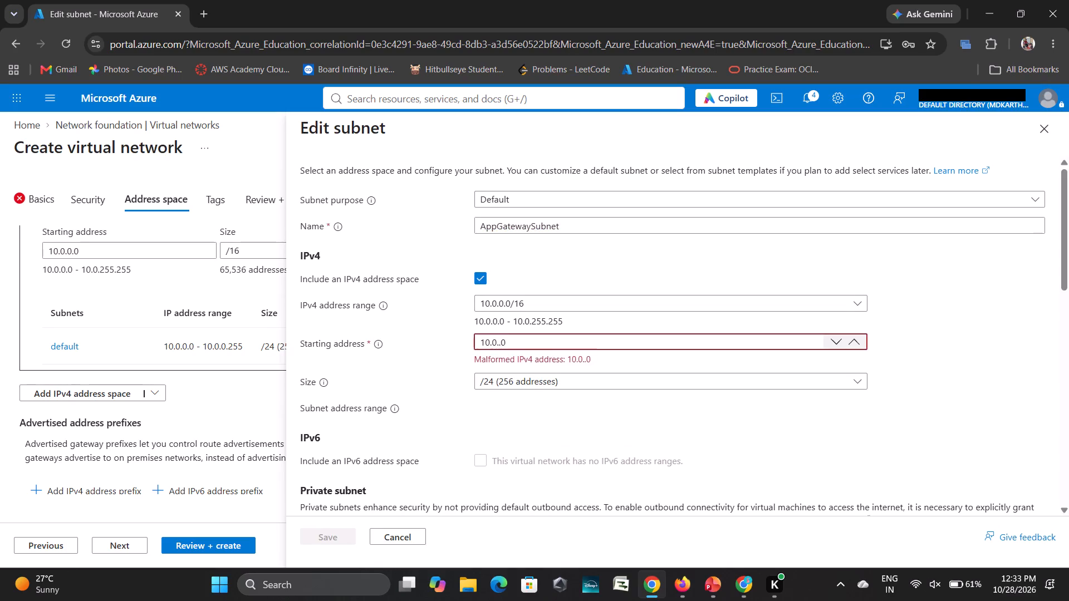
key("2")
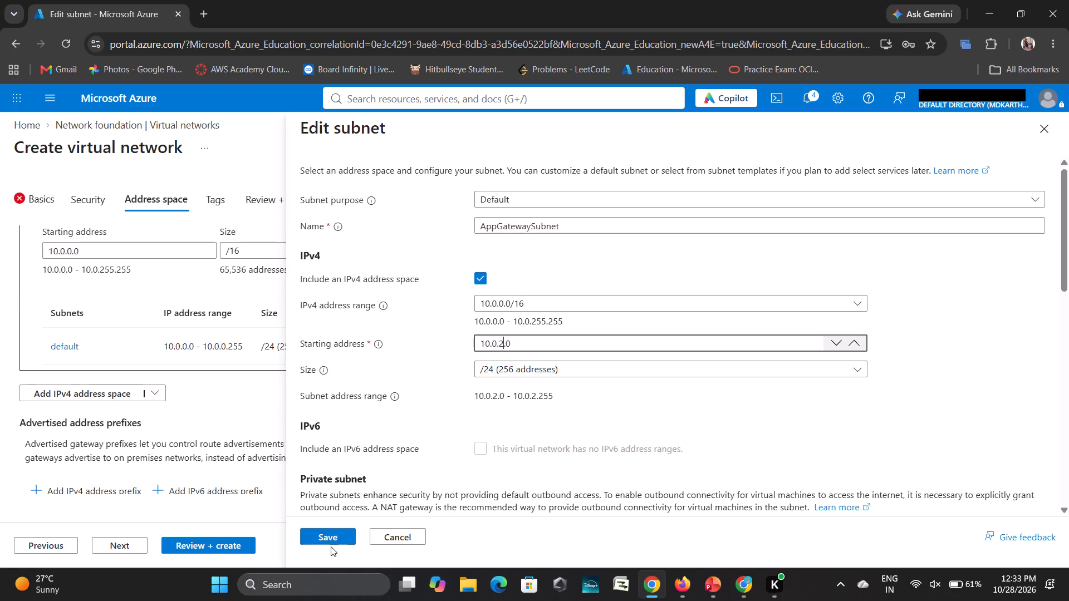
left_click(330, 535)
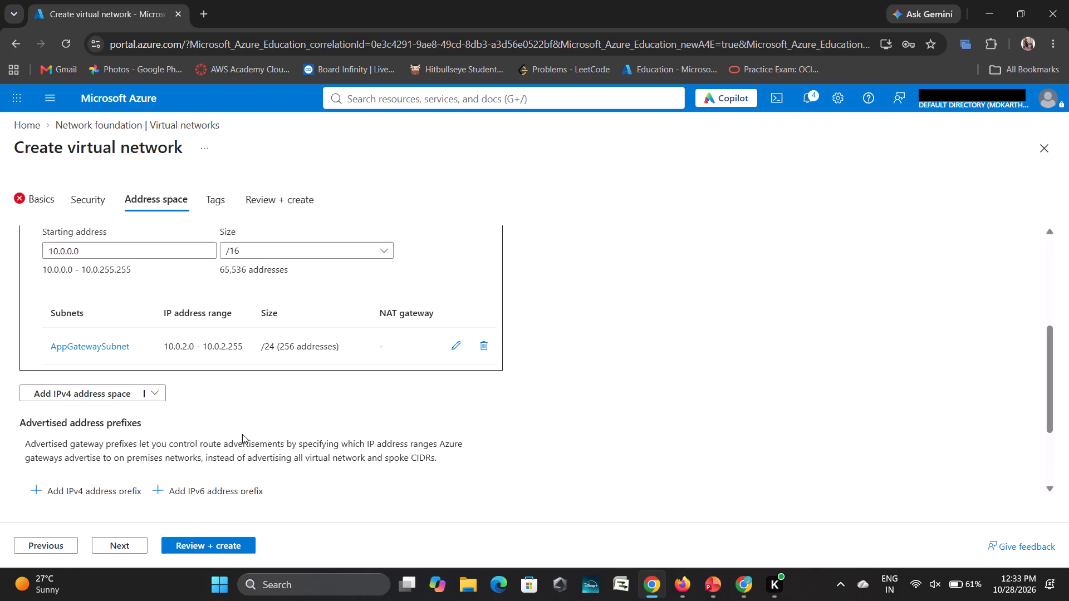
Rename the new virtual network to vnet-1 in its basic instance details.
scroll(242, 434, "up", 2)
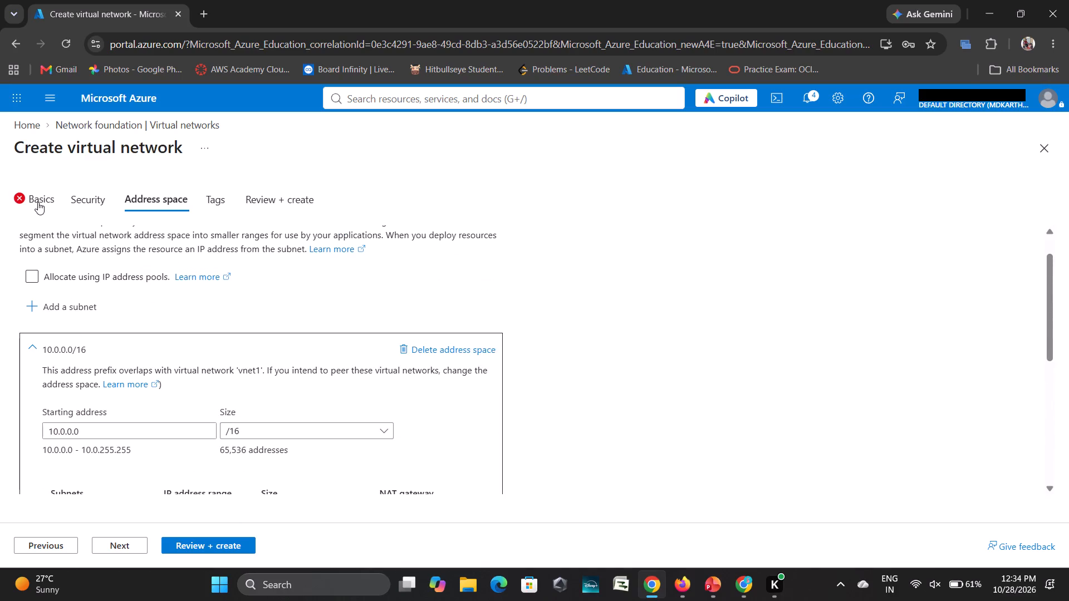
left_click(38, 202)
left_click(138, 203)
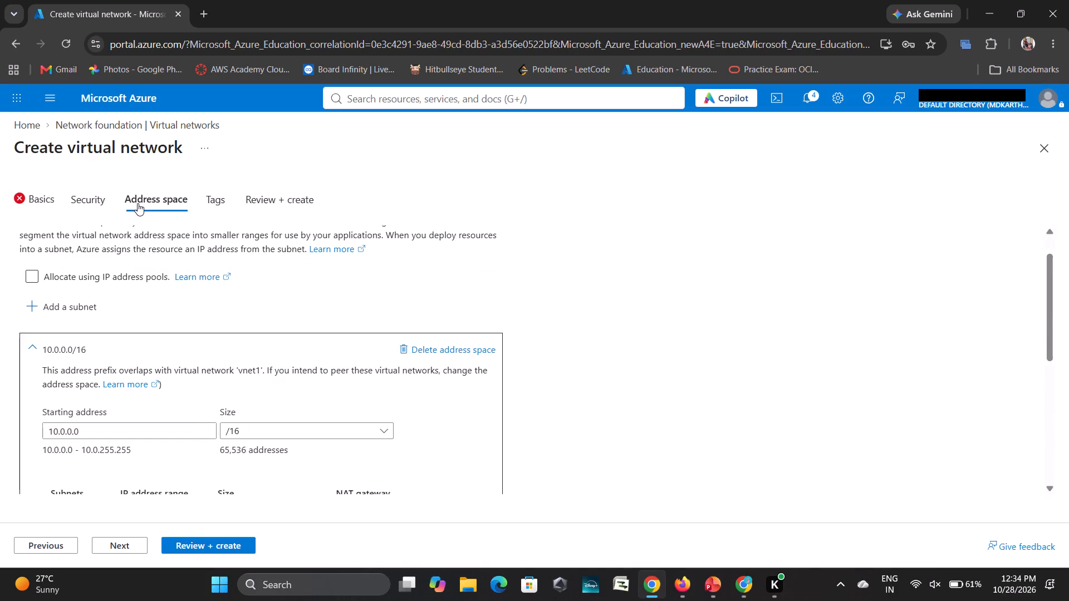
left_click(30, 198)
scroll(174, 326, "down", 5)
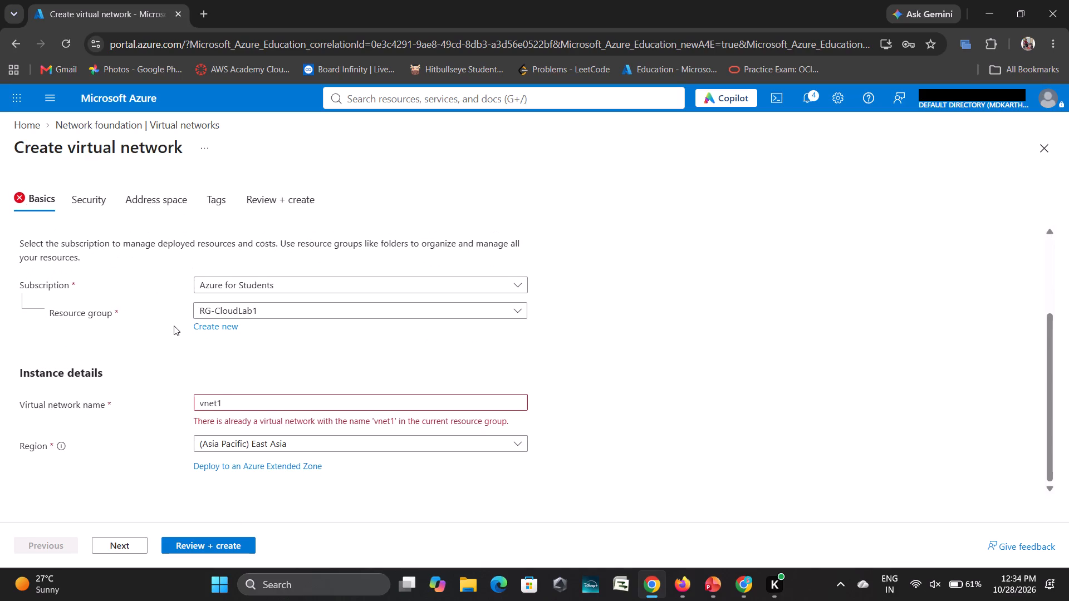
left_click(217, 404)
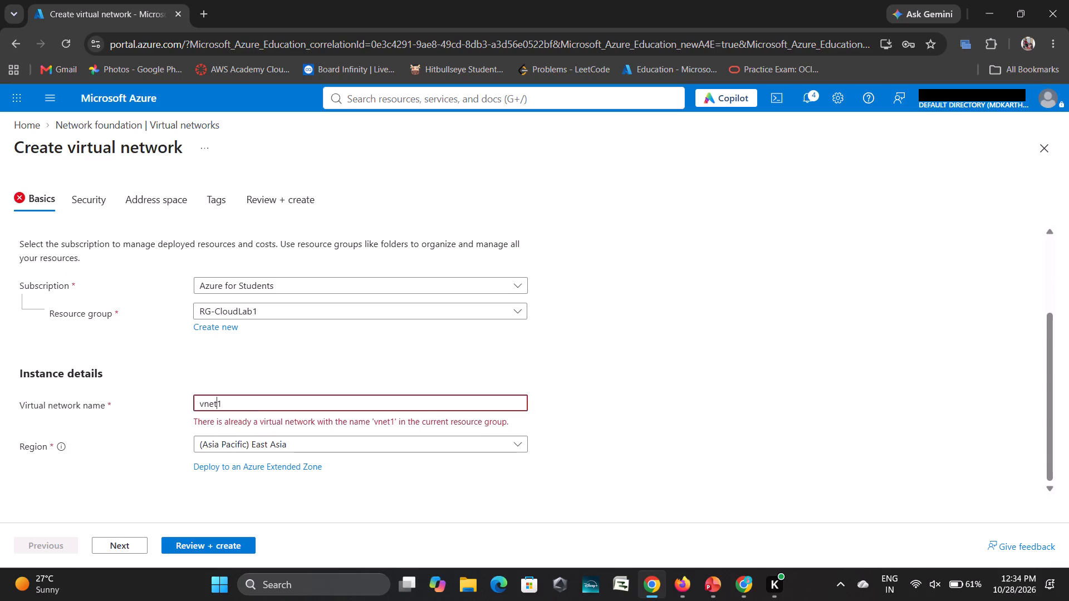
key("minus")
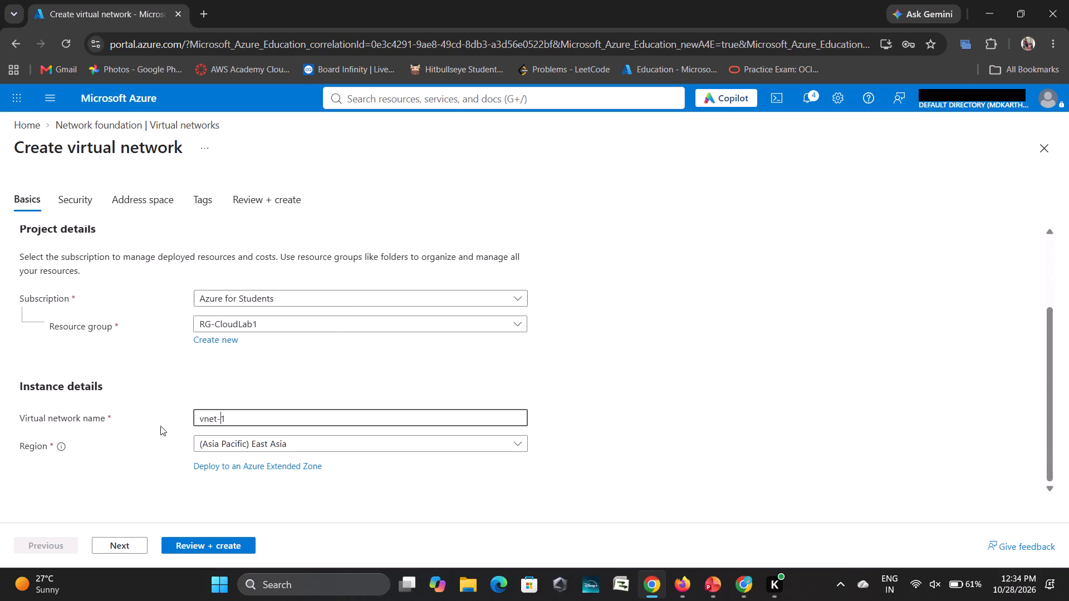
Start adding another subnet to the 10.0.0.0/16 address space and clear its default name.
left_click(140, 196)
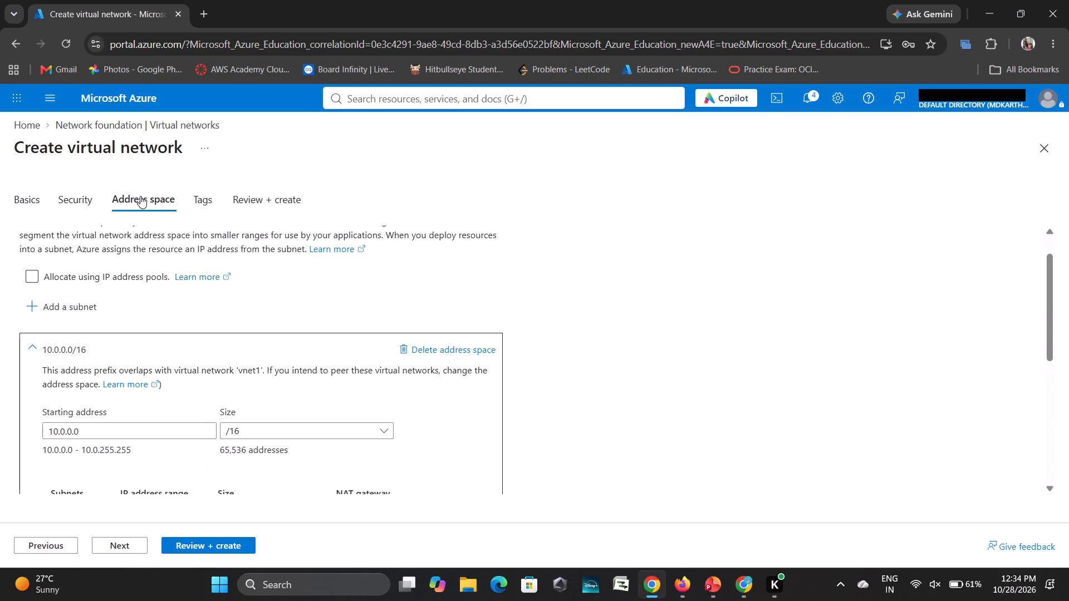
left_click(58, 307)
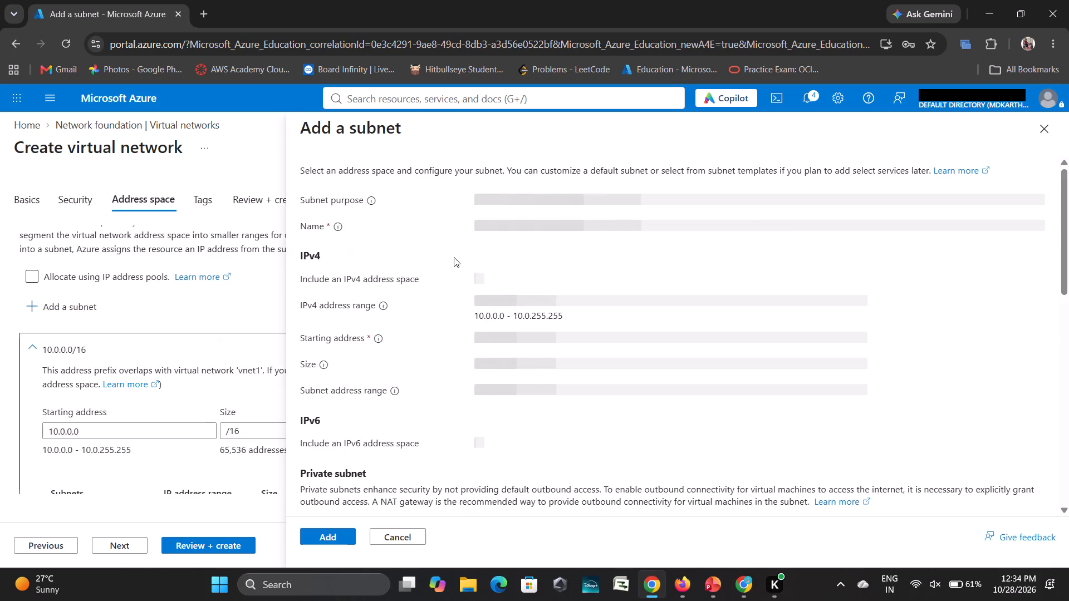
scroll(204, 339, "down", 4)
scroll(204, 339, "up", 1)
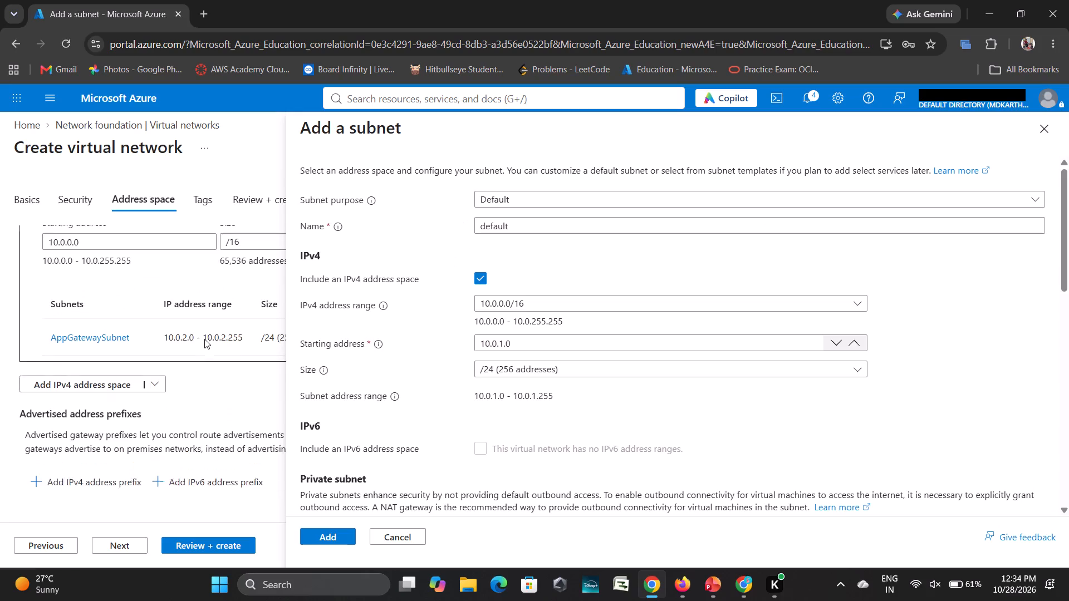
scroll(204, 339, "up", 1)
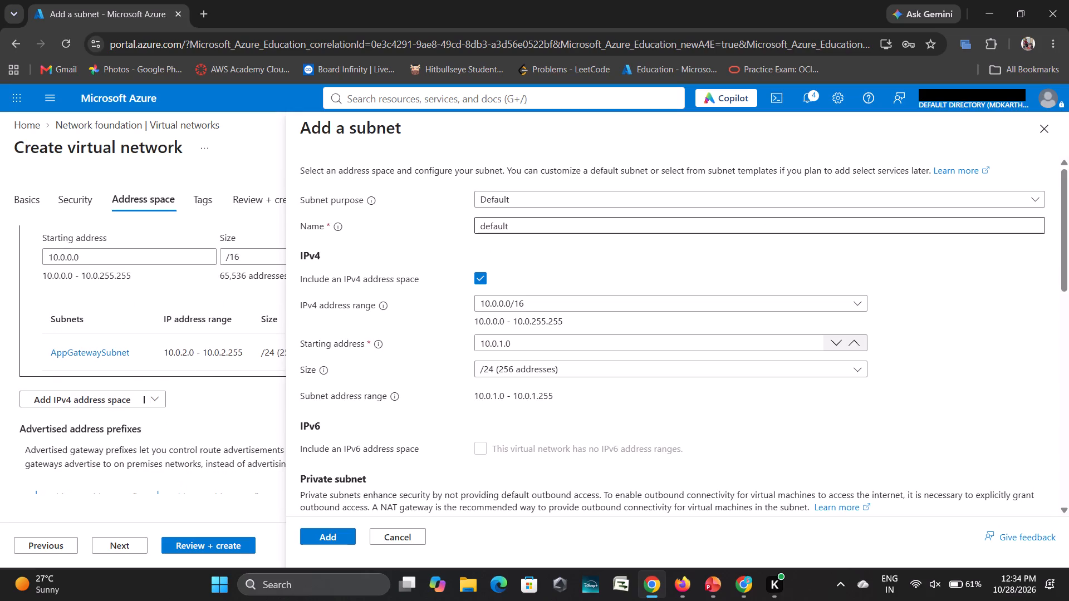
left_click(512, 220)
key("BackSpace")
key("BackSpace")
key("BackSpace")
key("BackSpace")
key("BackSpace")
key("BackSpace")
key("BackSpace")
key("BackSpace")
key("BackSpace")
key("BackSpace")
key("BackSpace")
key("BackSpace")
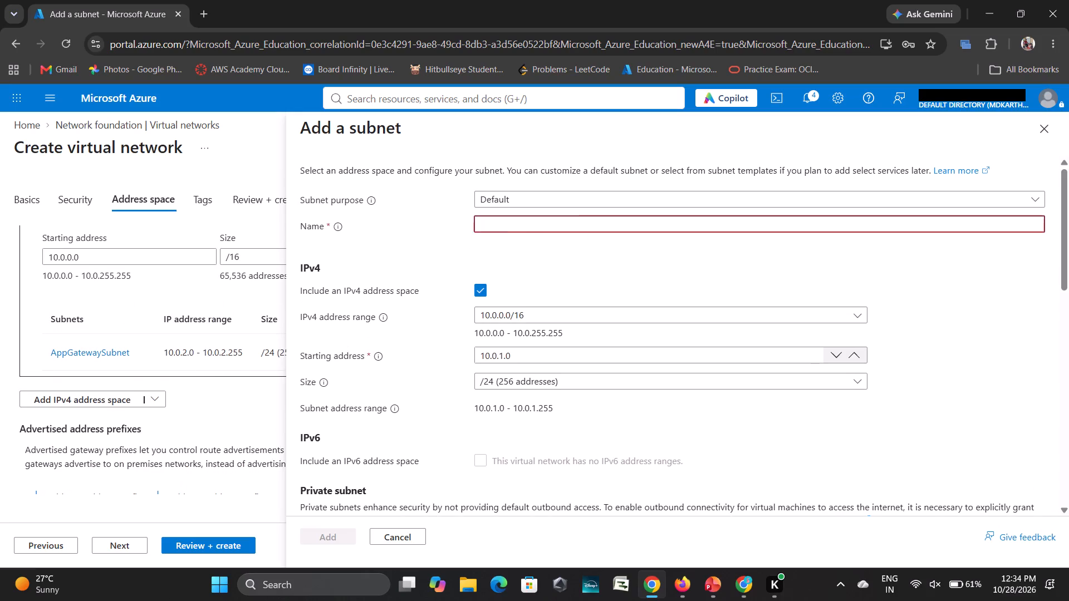
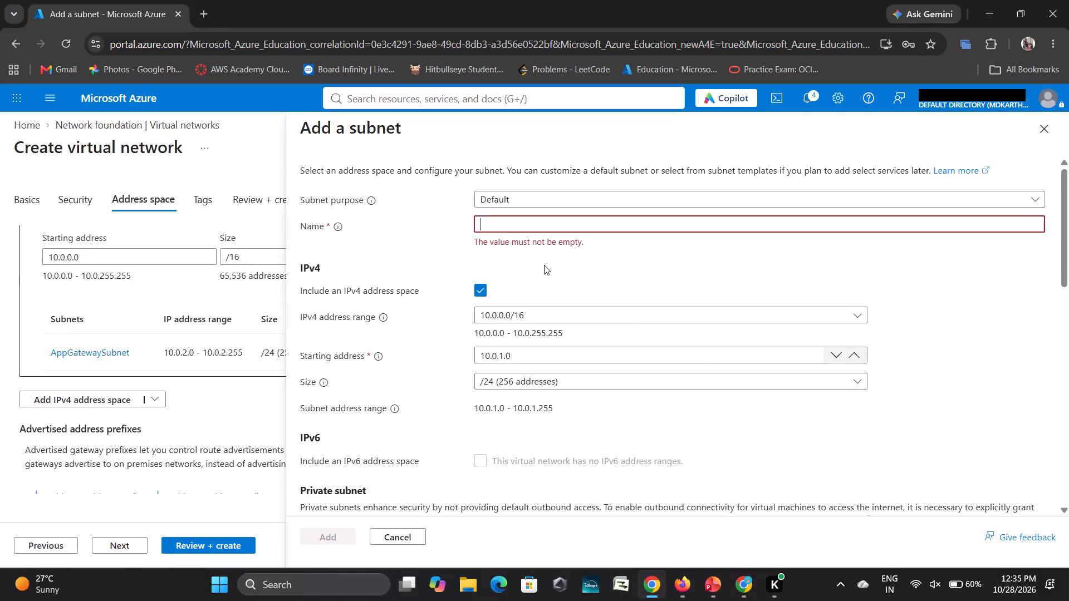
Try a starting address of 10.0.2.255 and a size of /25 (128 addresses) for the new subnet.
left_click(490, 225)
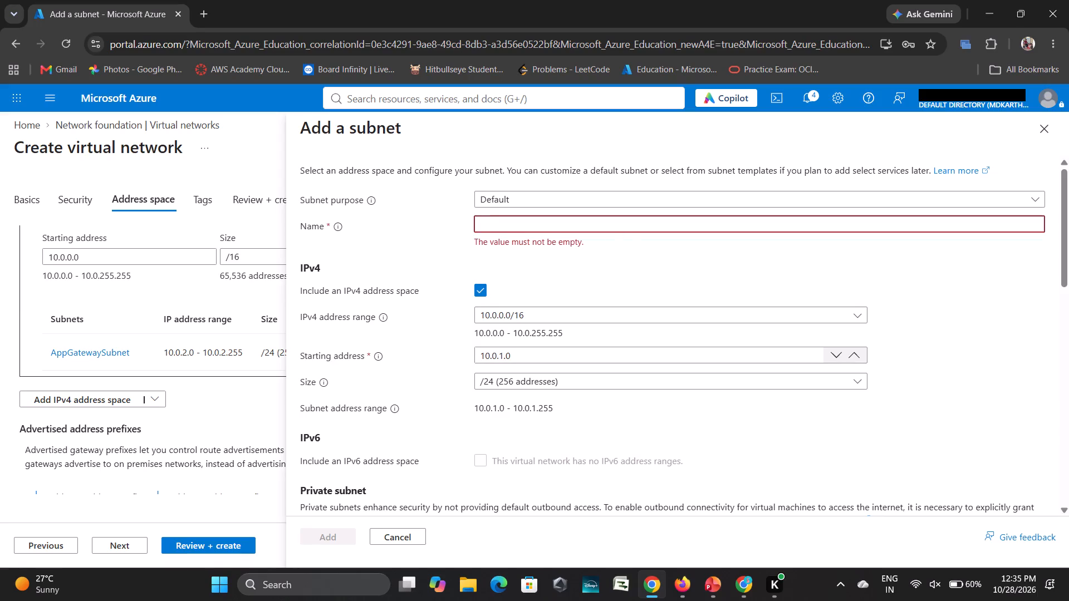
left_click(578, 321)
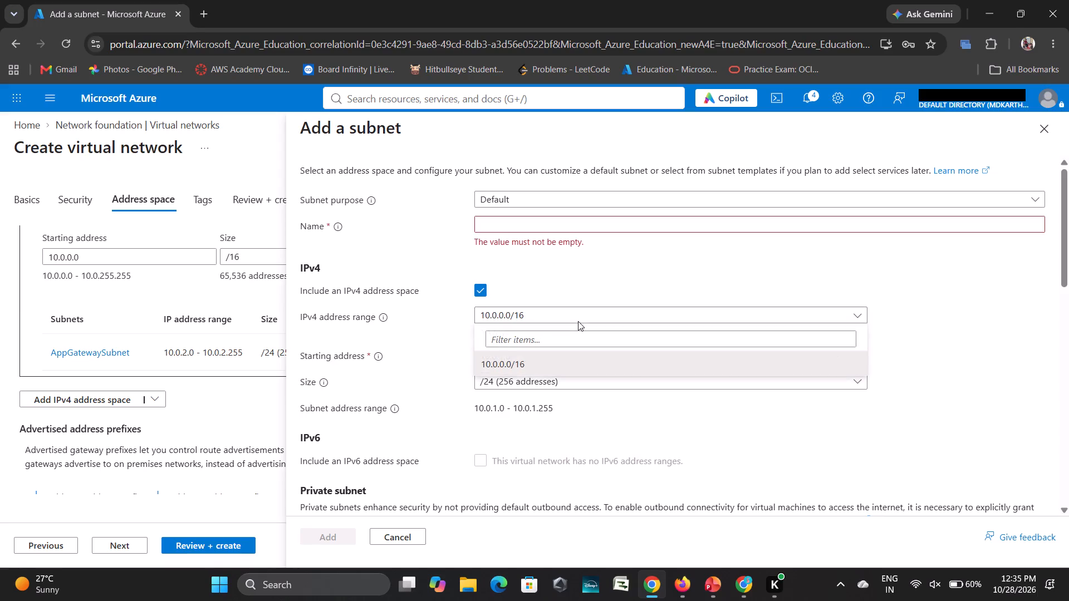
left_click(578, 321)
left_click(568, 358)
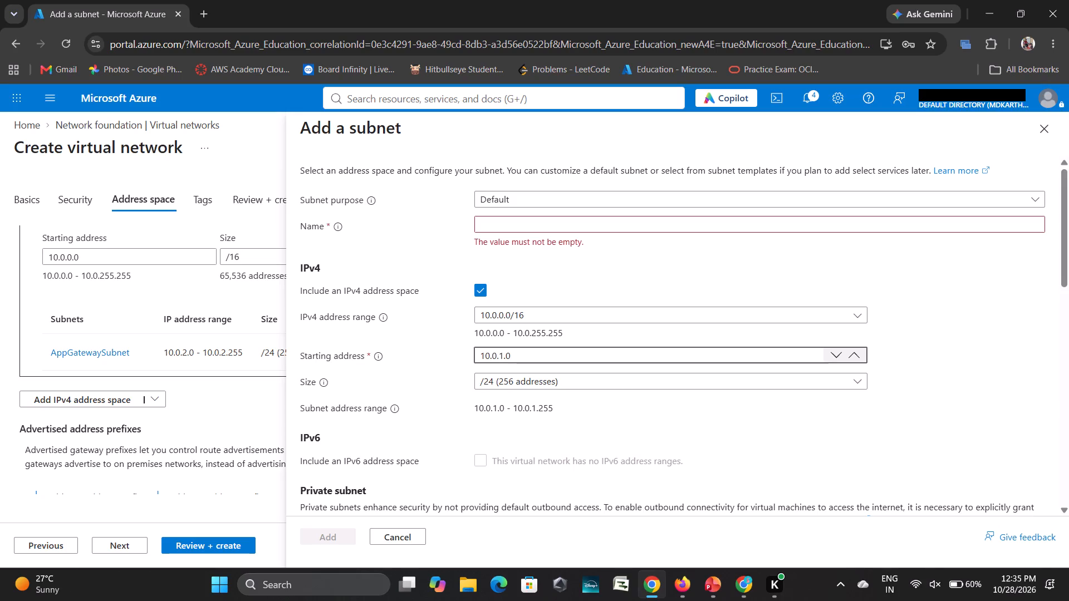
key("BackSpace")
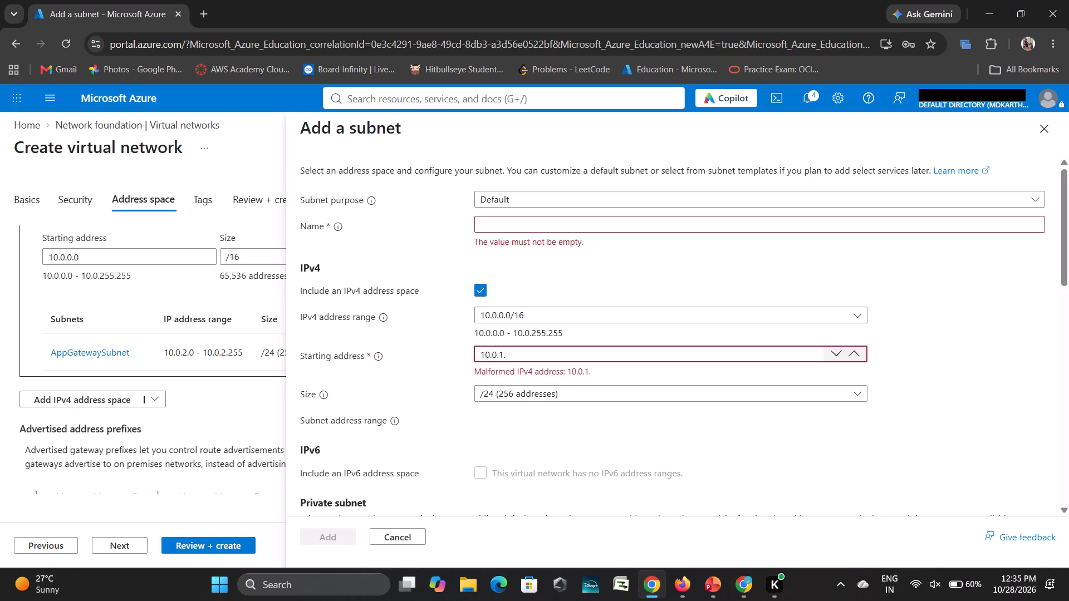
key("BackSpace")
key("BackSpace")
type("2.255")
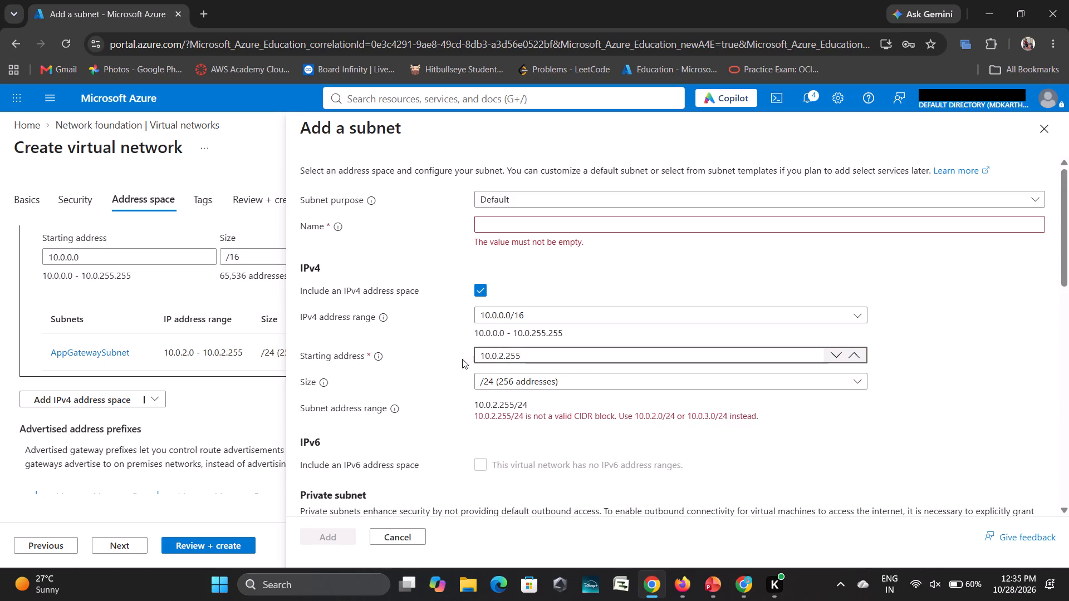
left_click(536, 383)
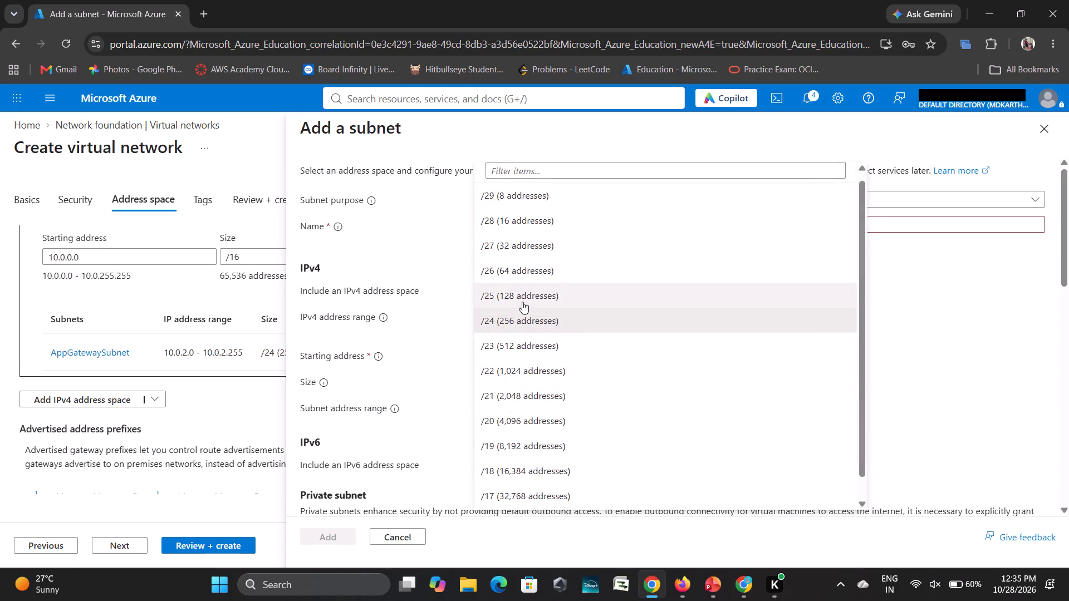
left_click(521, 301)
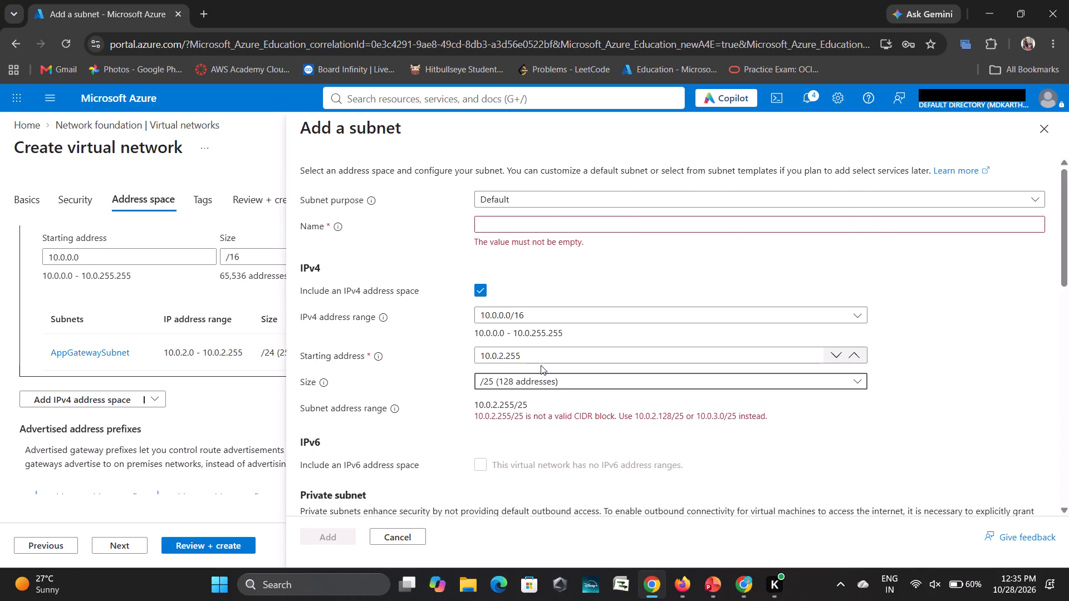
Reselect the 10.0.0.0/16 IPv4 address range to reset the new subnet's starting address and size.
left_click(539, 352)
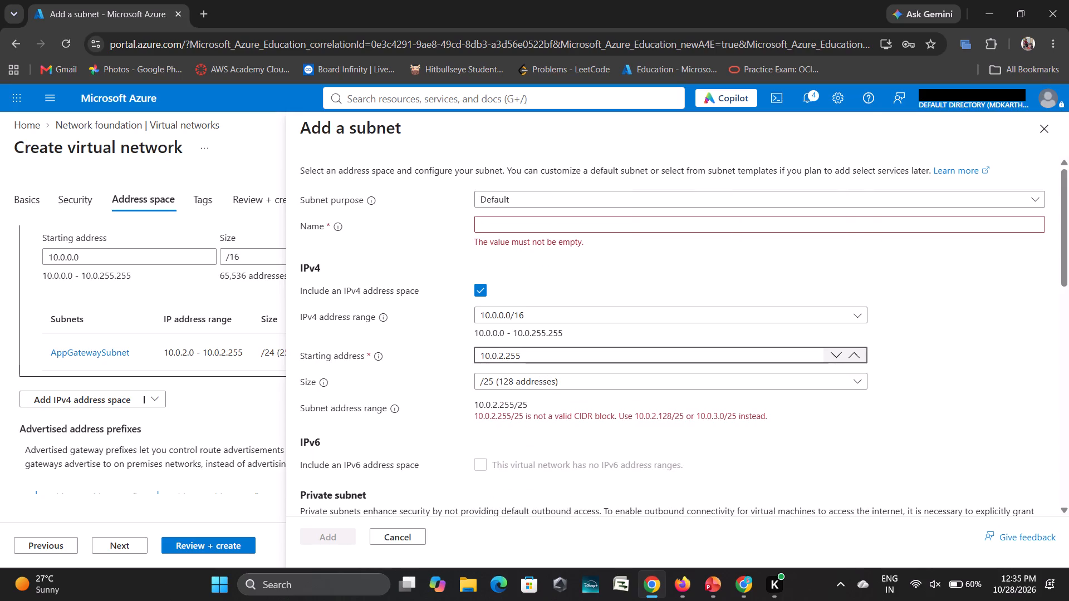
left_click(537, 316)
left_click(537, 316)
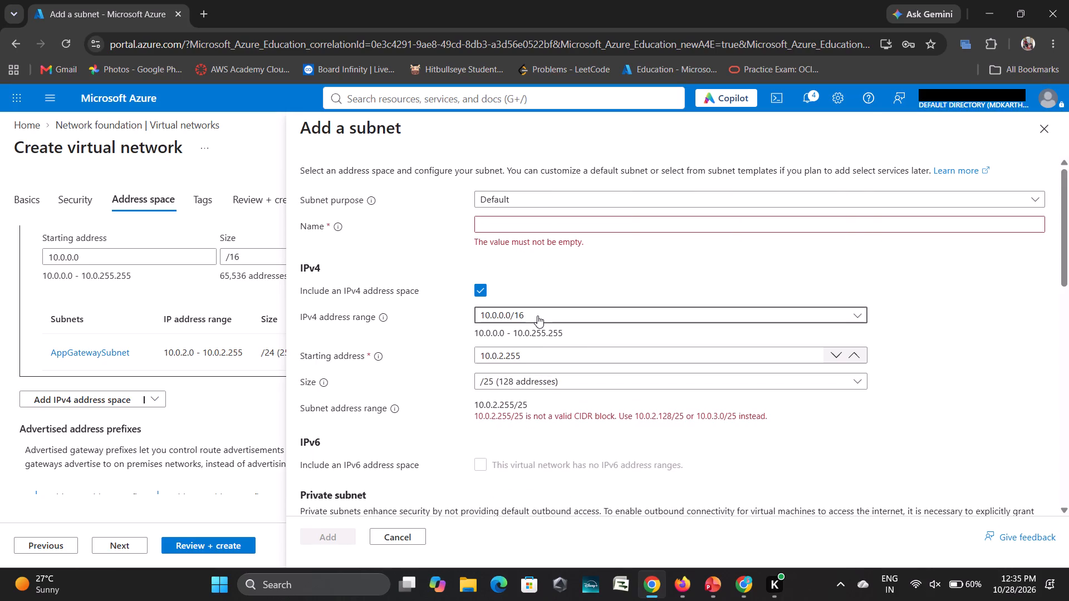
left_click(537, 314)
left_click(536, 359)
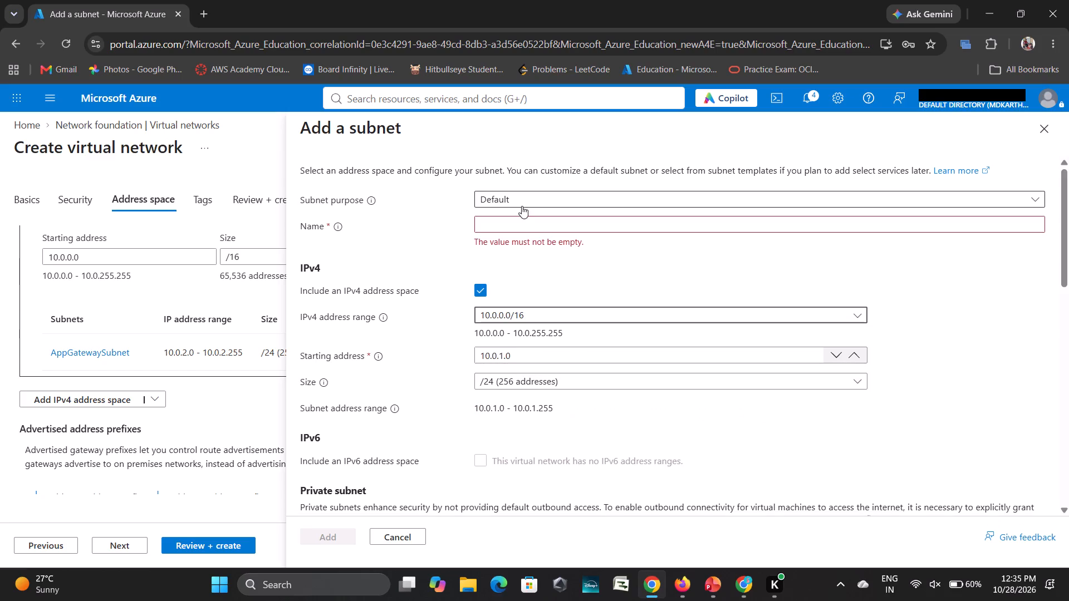
Name the new subnet WorkloadSubnet.
left_click(525, 221)
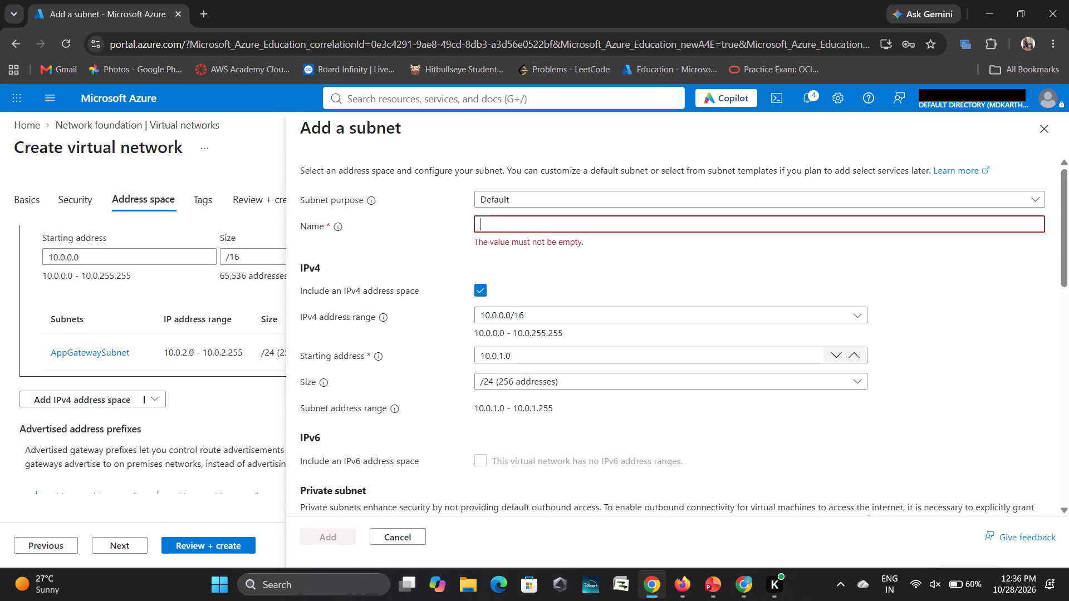
left_click(521, 225)
type("workloads")
key("BackSpace")
key("BackSpace")
key("BackSpace")
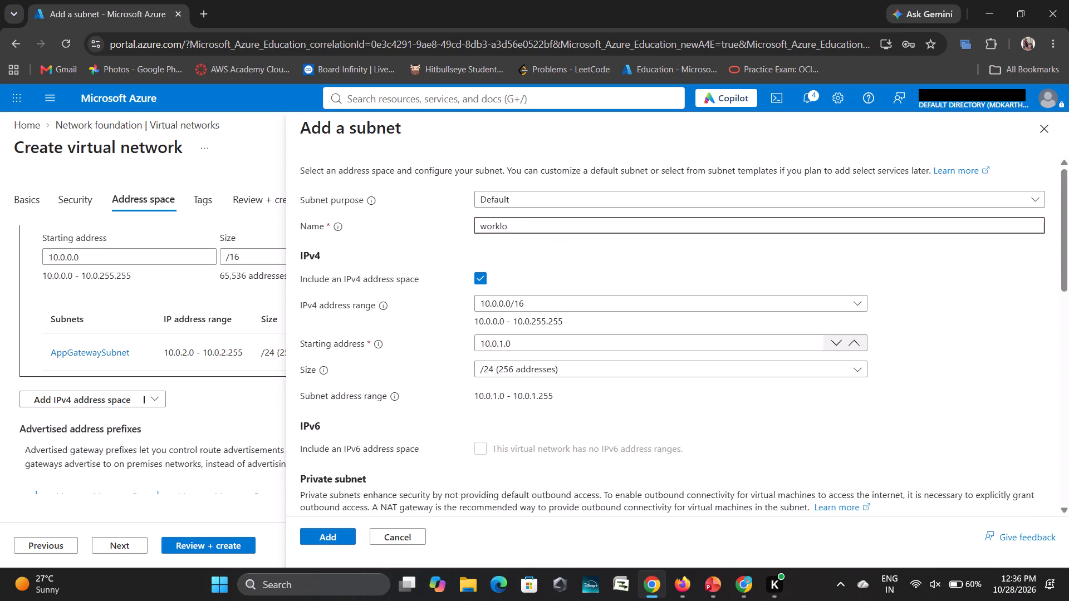
key("BackSpace")
key("BackSpace")
key("BackSpace")
key("BackSpace")
key("BackSpace")
key("BackSpace")
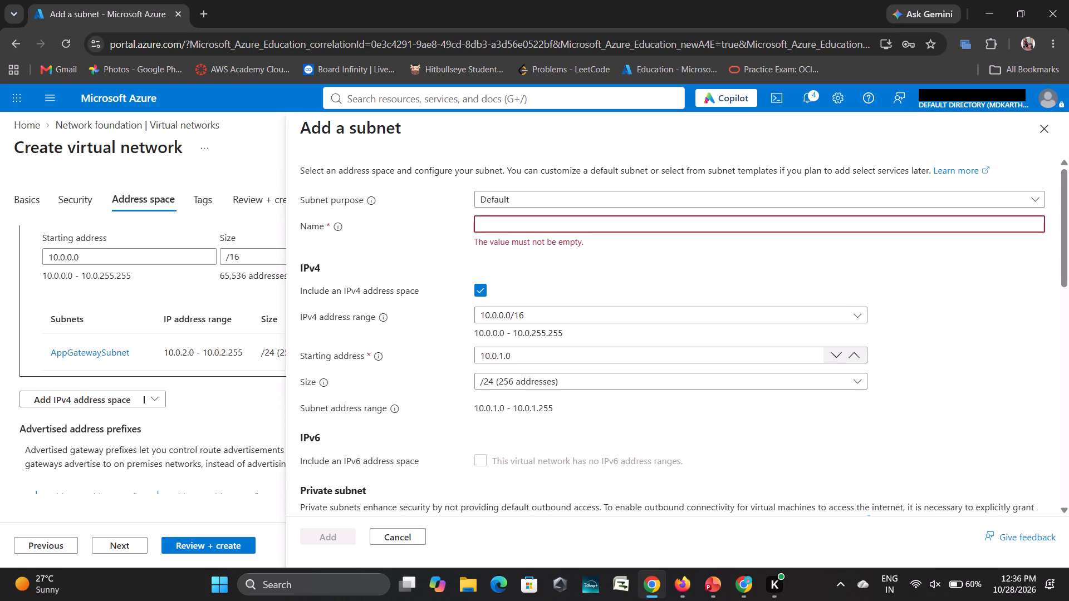
type("WorkLo")
key("BackSpace")
key("BackSpace")
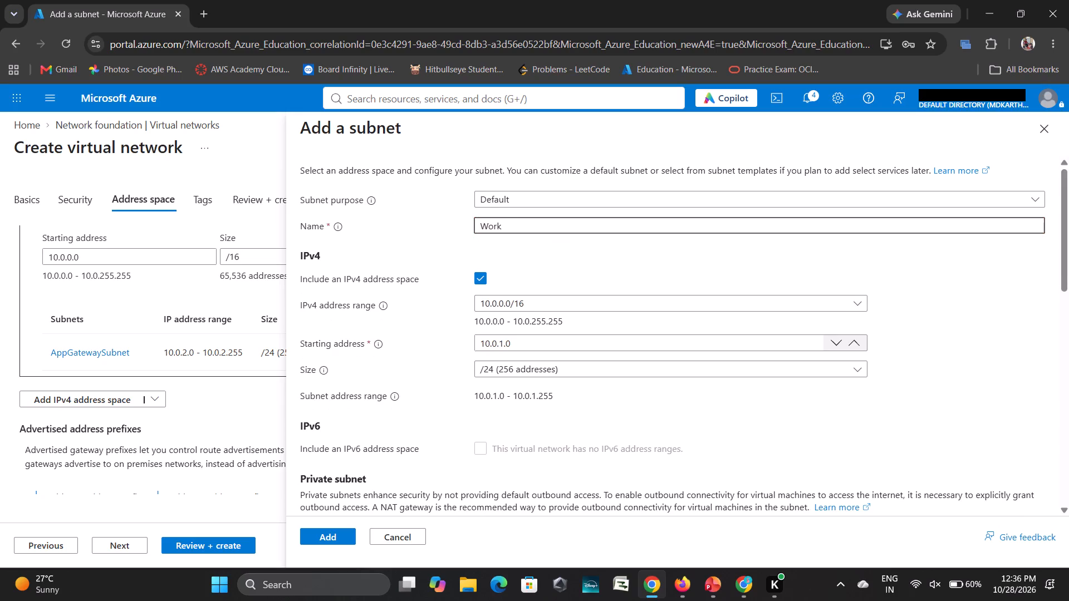
type("loadSubnet")
Check the subnet table on slide 6 of the PowerPoint guide, and set WorkloadSubnet's starting address to 10.0.3.0 in the Azure portal.
left_click(710, 589)
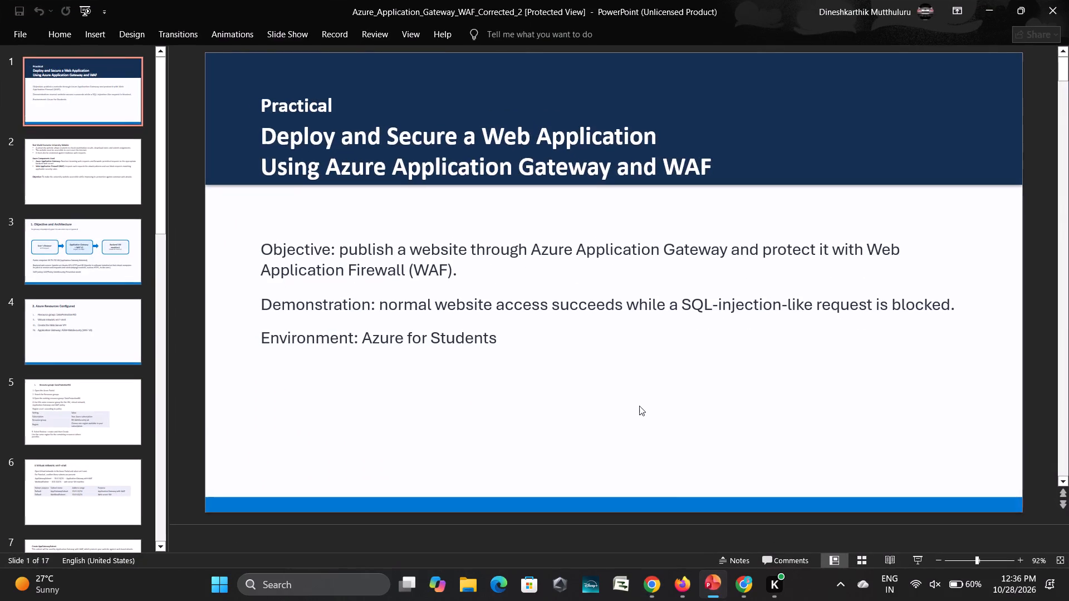
scroll(51, 363, "down", 1)
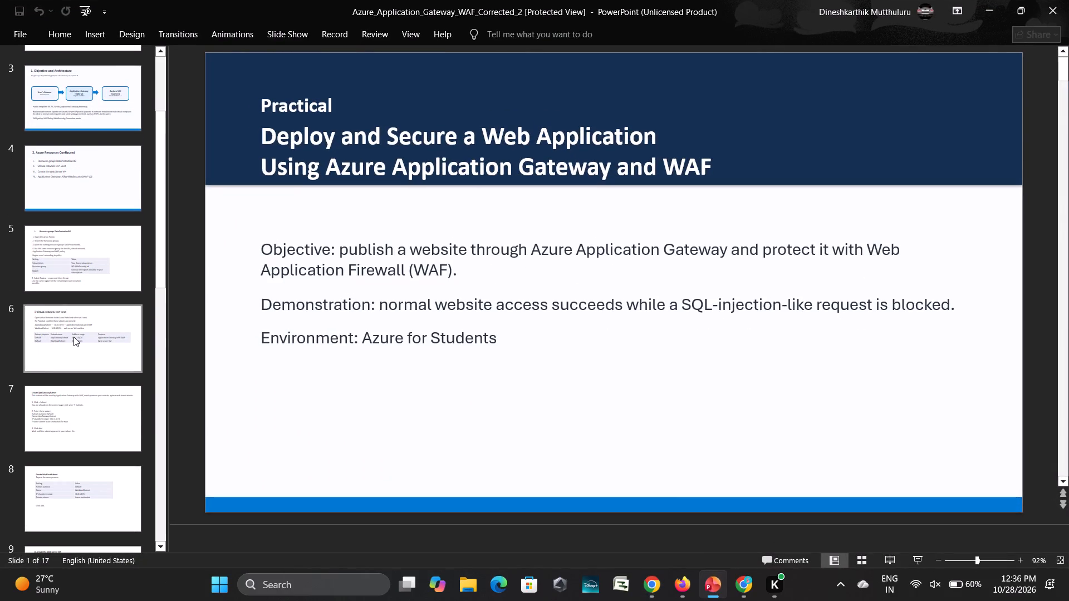
left_click(73, 337)
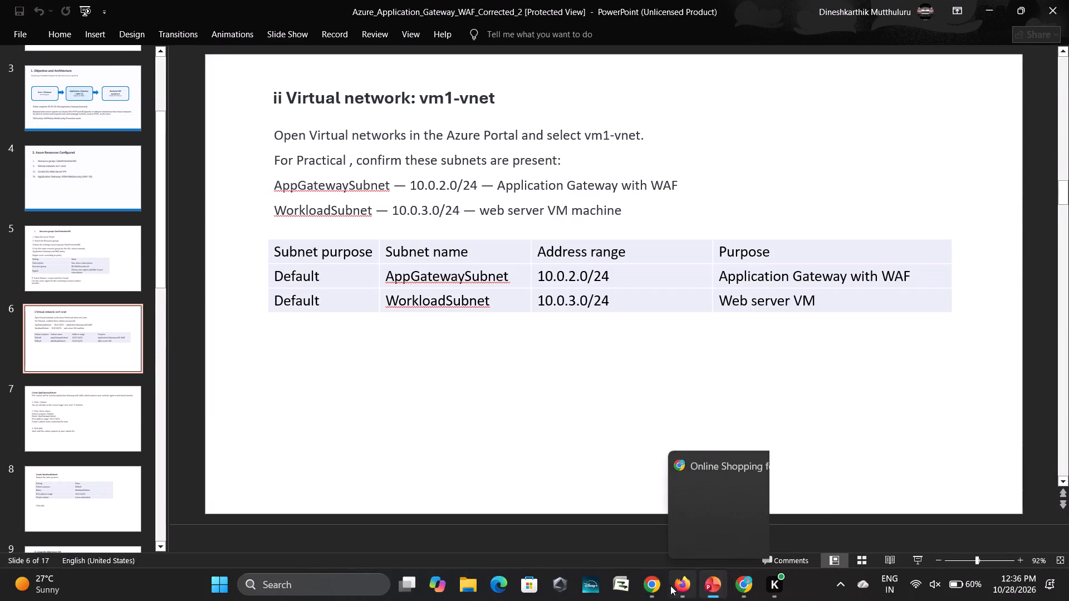
left_click(648, 584)
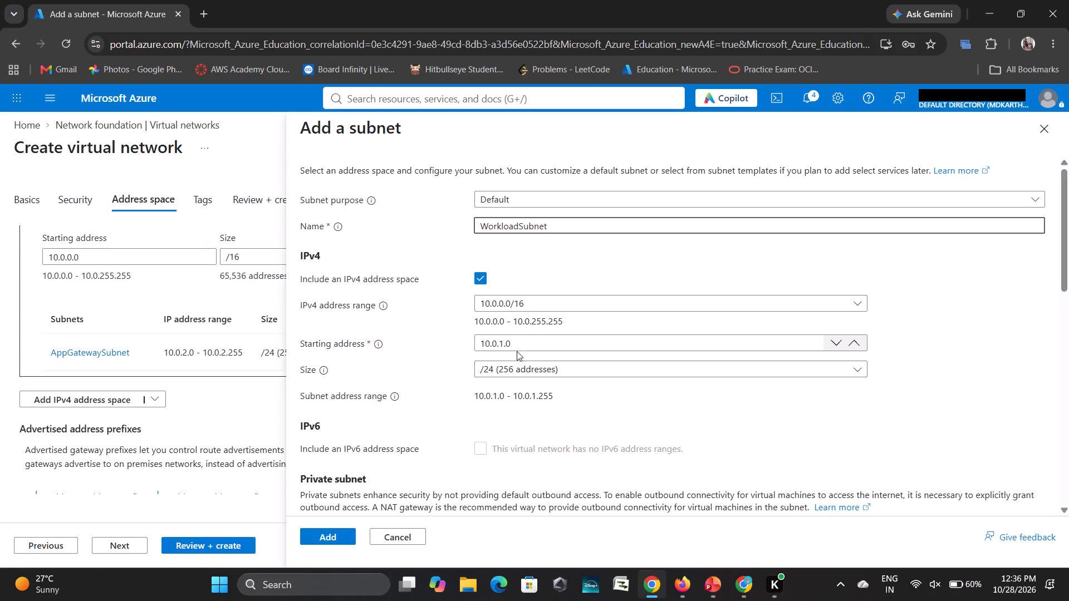
left_click(502, 343)
key("BackSpace")
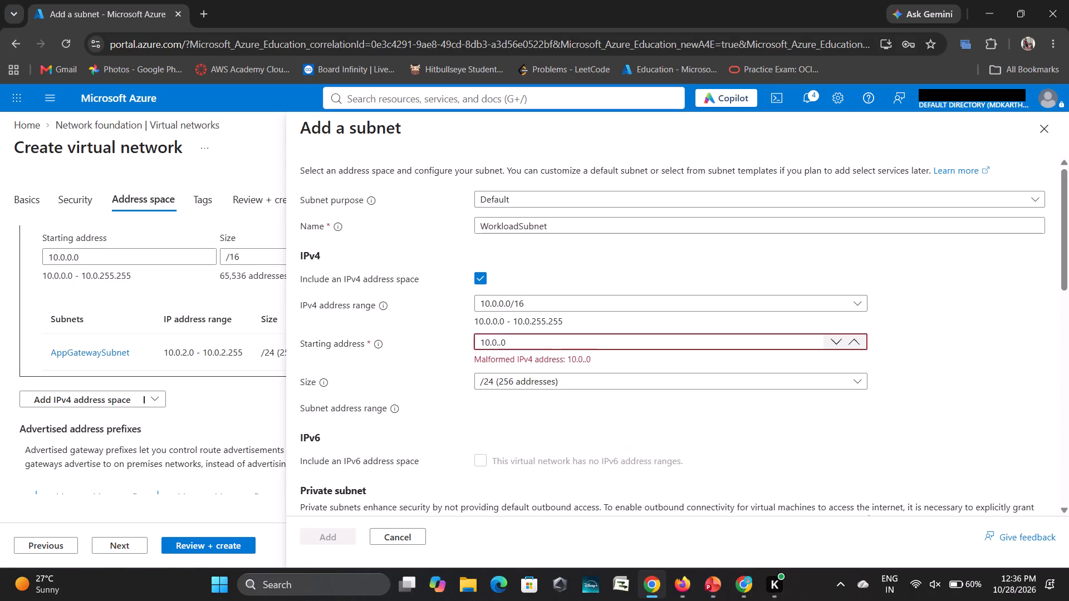
key("3")
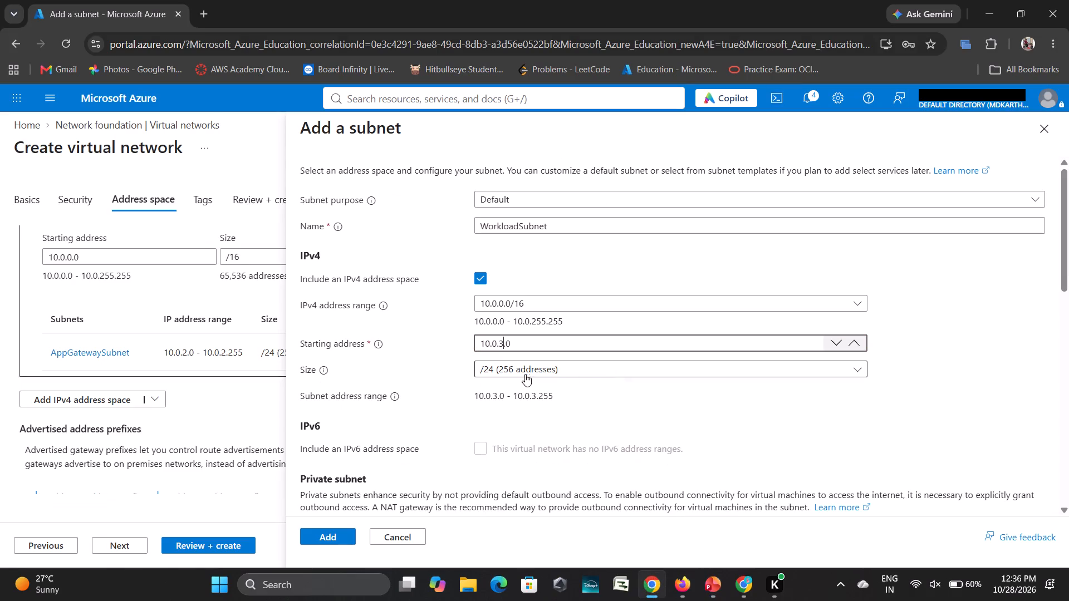
Review the subnet creation slides in the PowerPoint guide, and add WorkloadSubnet to the virtual network in the Azure portal.
left_click(706, 585)
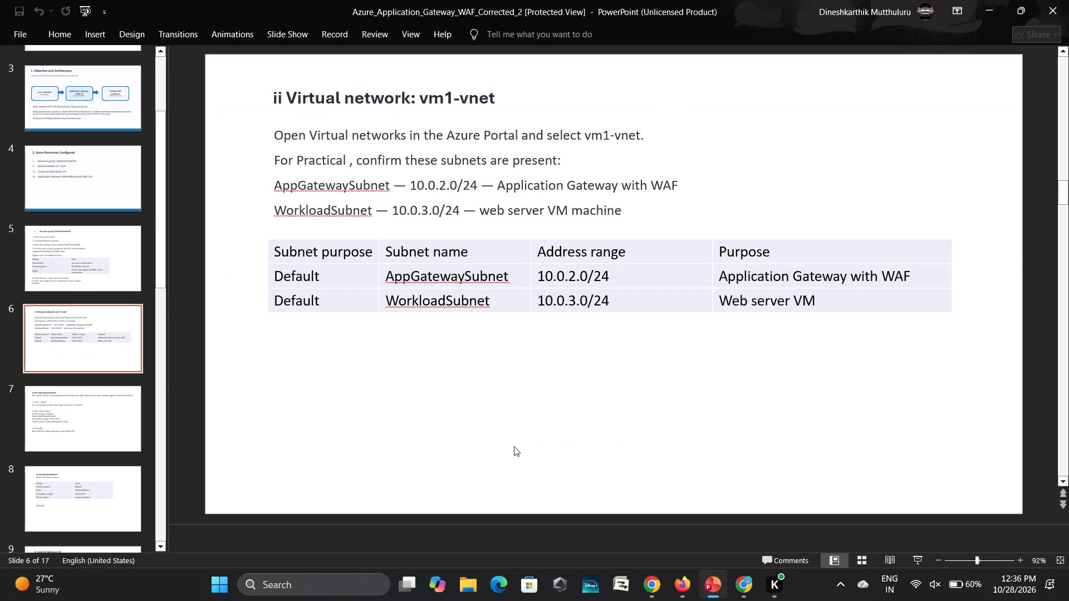
left_click(582, 377)
key("Down")
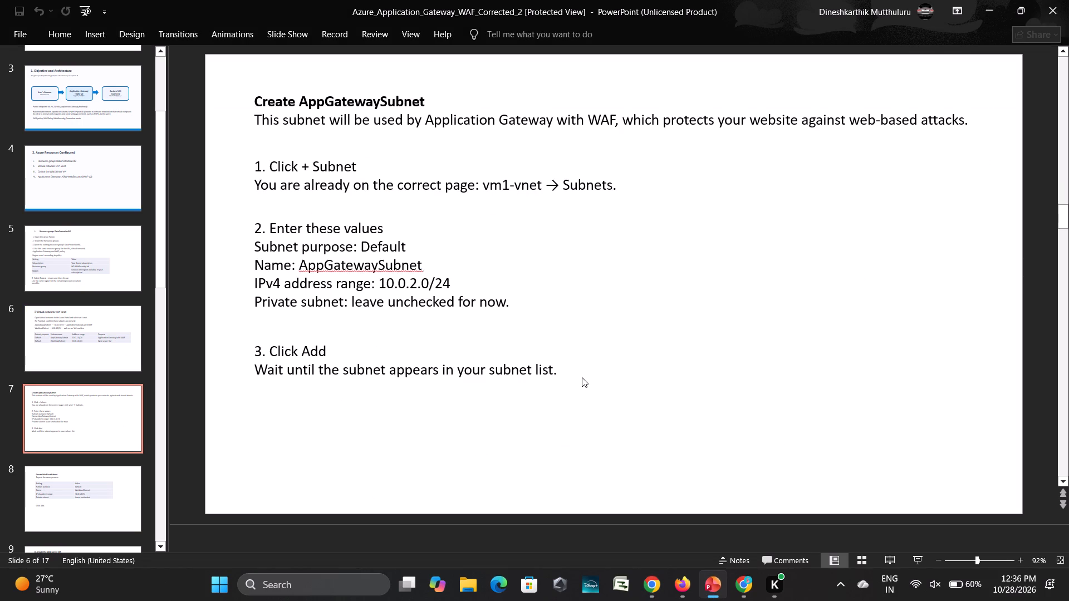
key("Down")
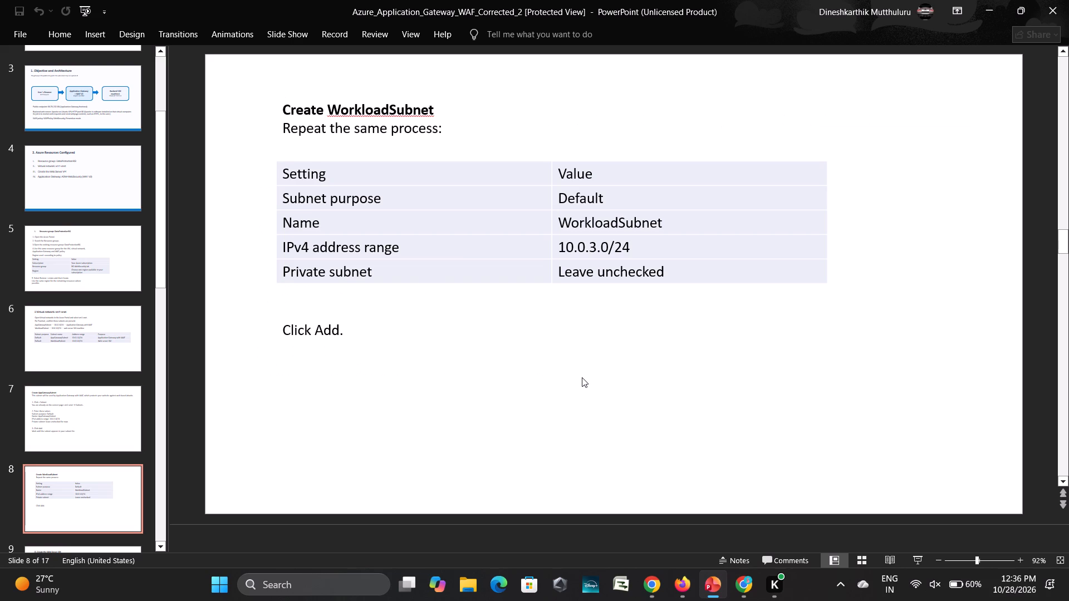
key("Down")
key("alt+Tab")
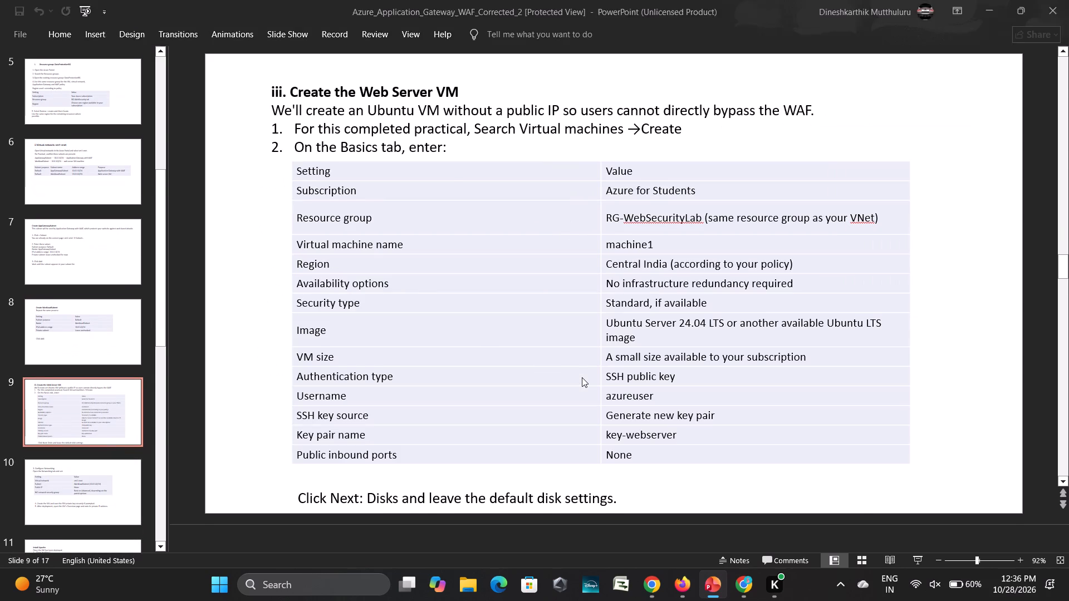
left_click(327, 536)
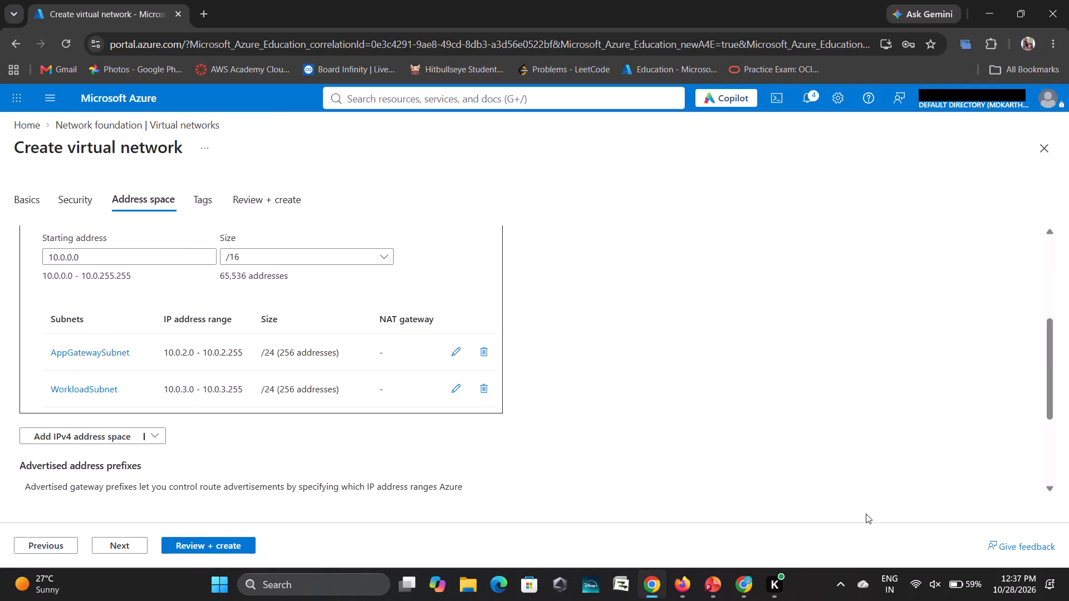
Recheck the Create WorkloadSubnet slide in the PowerPoint guide and return to the Azure portal.
left_click(704, 583)
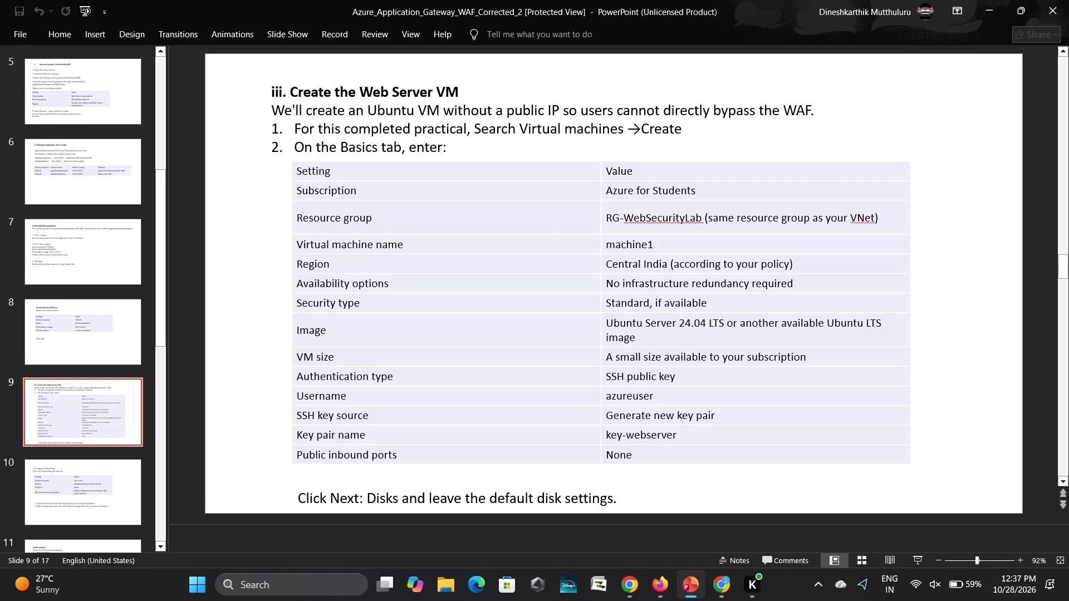
key("Up")
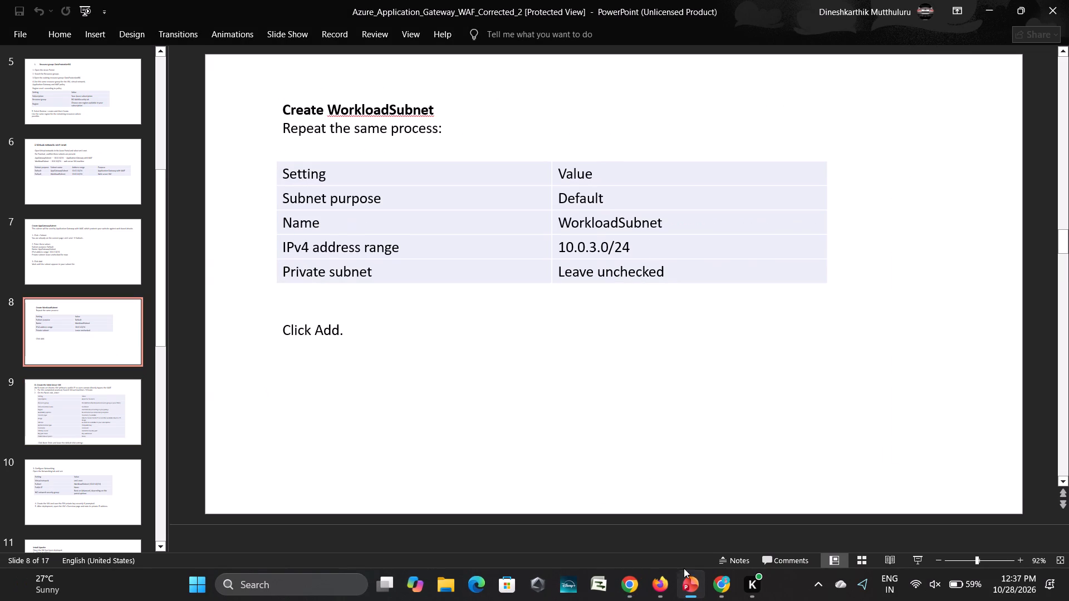
left_click(632, 585)
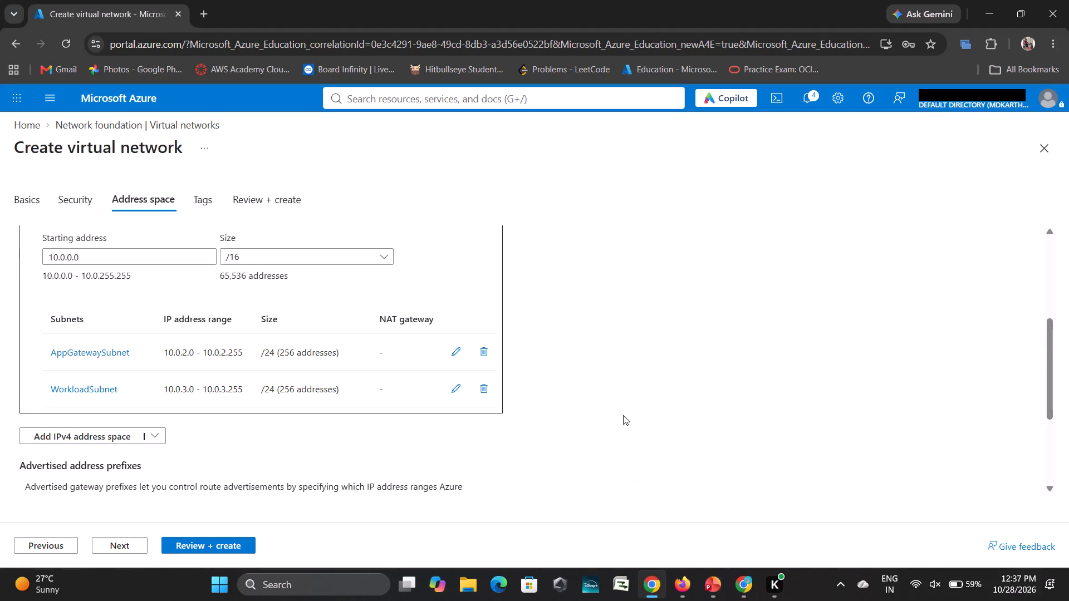
Switch to The Souled Store browser window, look through the men's page and open the men's footwear listing.
left_click(737, 590)
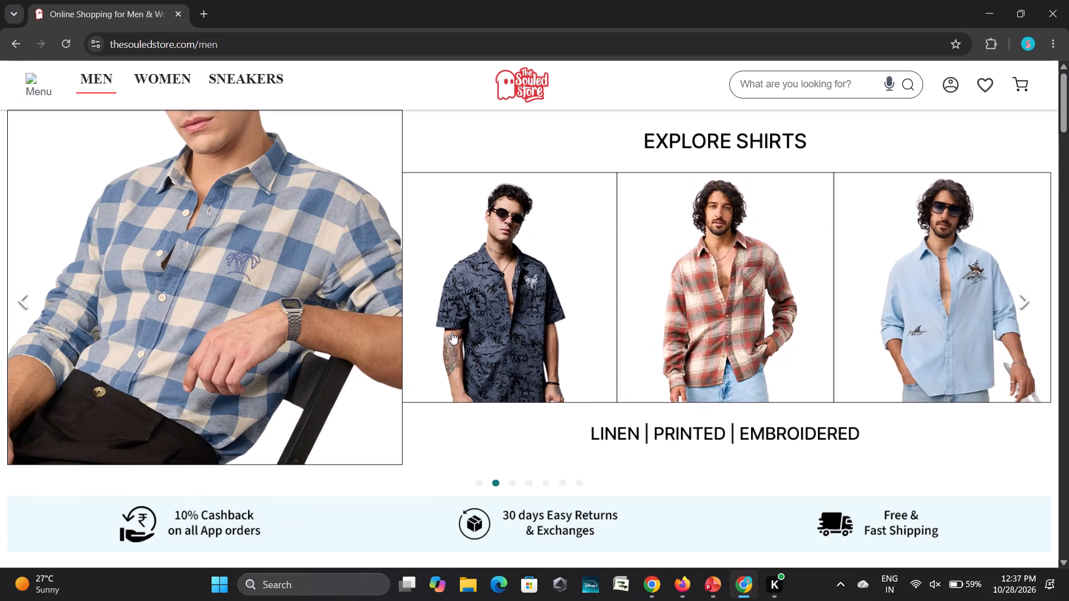
scroll(452, 332, "up", 5)
scroll(686, 147, "down", 6)
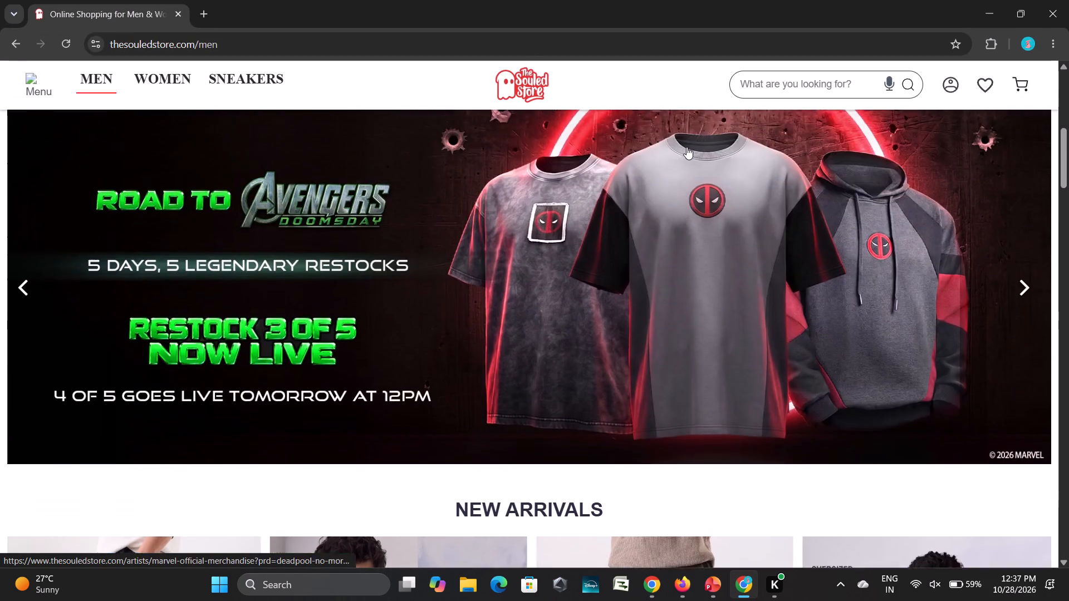
scroll(686, 147, "down", 10)
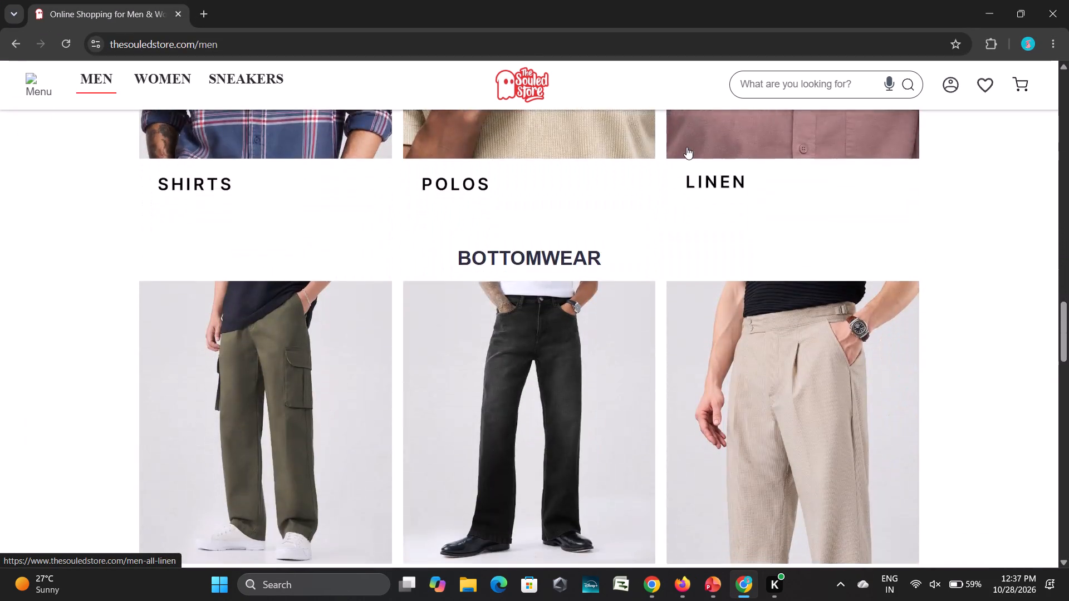
scroll(686, 147, "down", 8)
scroll(686, 147, "up", 5)
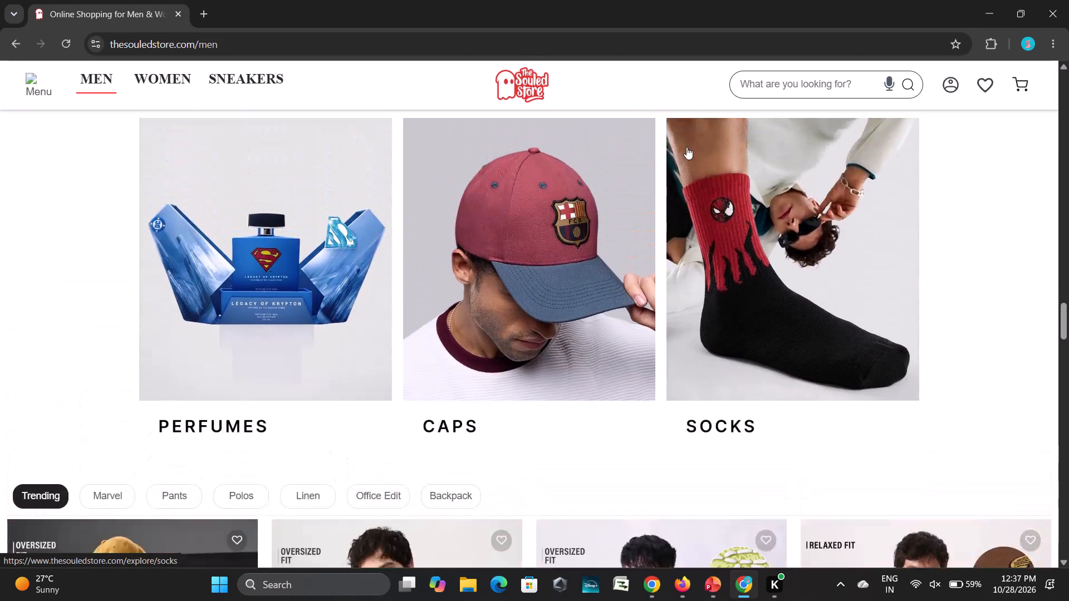
scroll(686, 147, "up", 3)
left_click(356, 142)
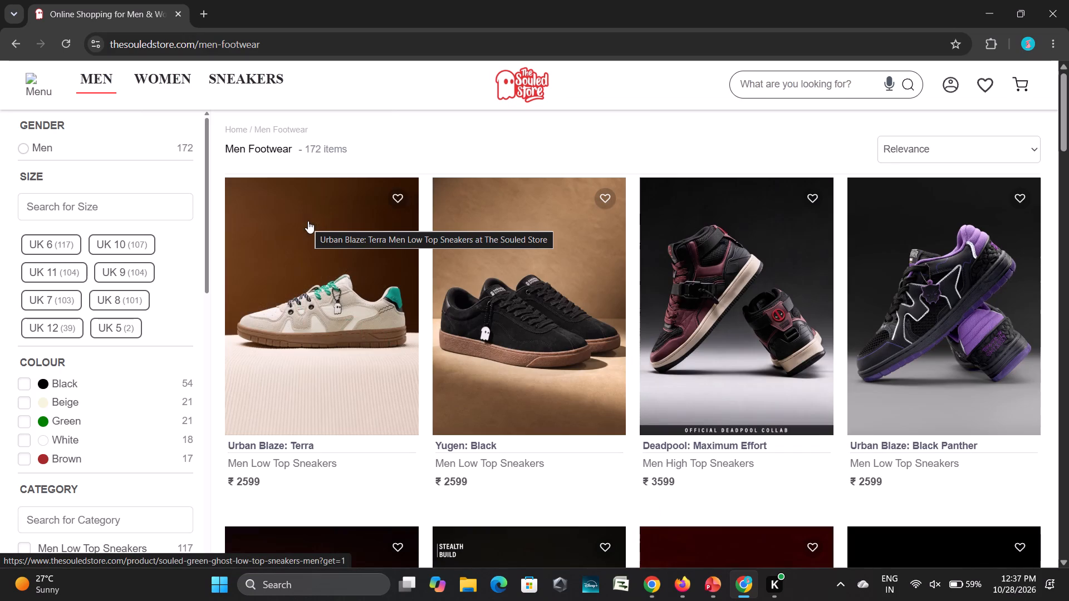
Look through the sneakers and sliders in The Souled Store's men's footwear listing, and return to the virtual network setup in the Azure portal.
scroll(529, 333, "down", 2)
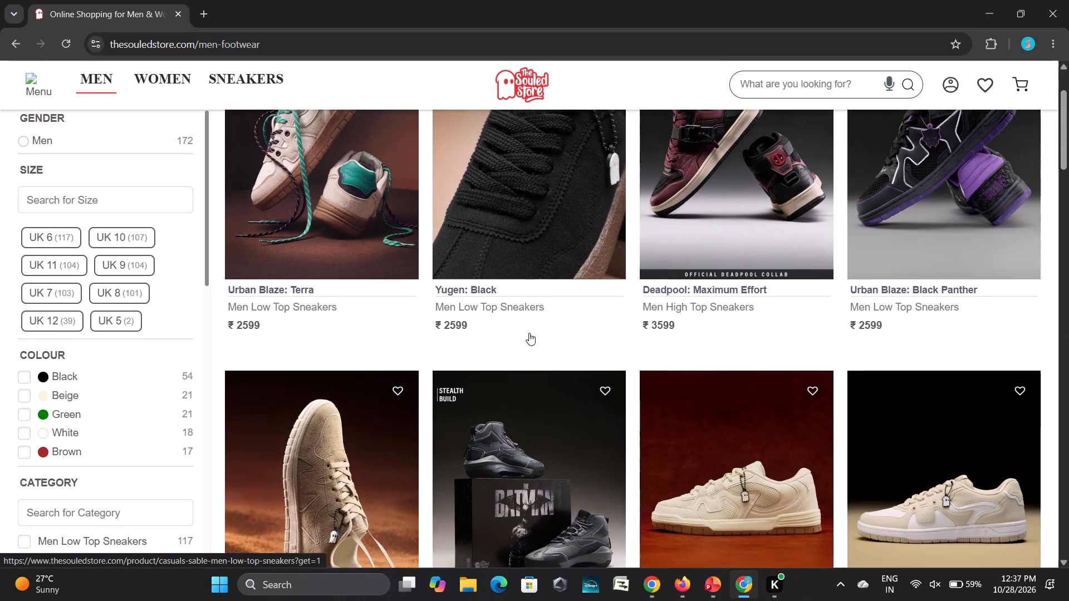
scroll(567, 349, "up", 1)
scroll(567, 349, "down", 5)
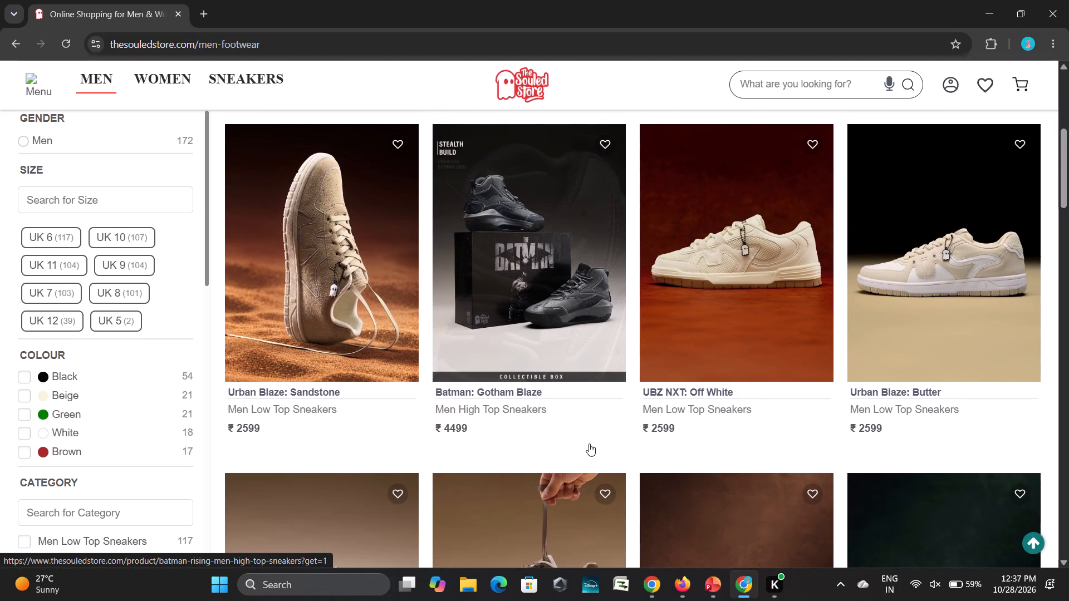
scroll(589, 444, "down", 5)
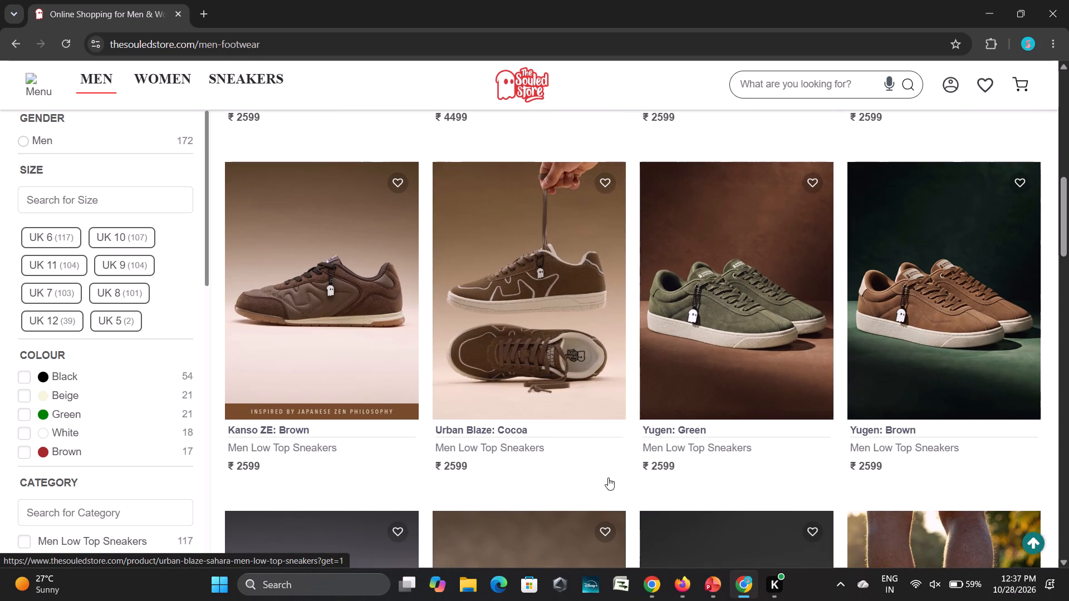
scroll(607, 476, "down", 6)
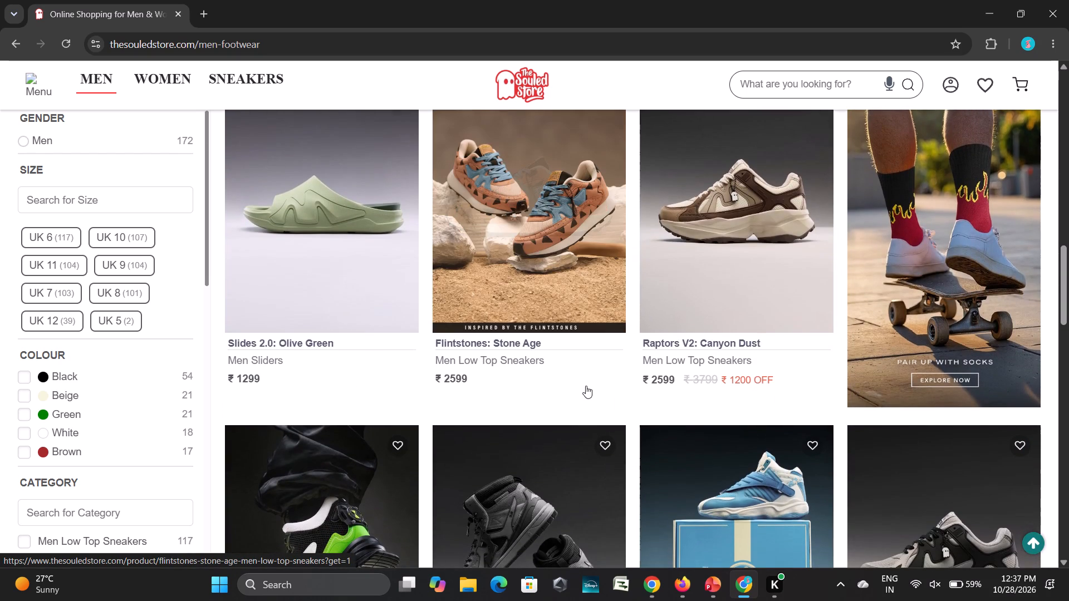
scroll(592, 398, "up", 1)
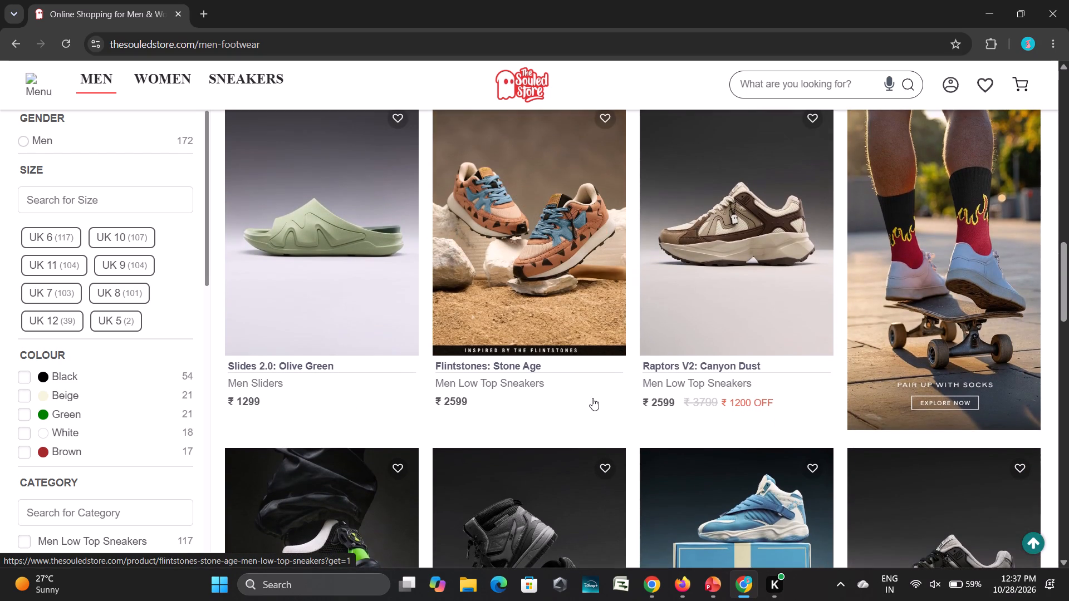
scroll(592, 398, "up", 1)
scroll(592, 398, "down", 5)
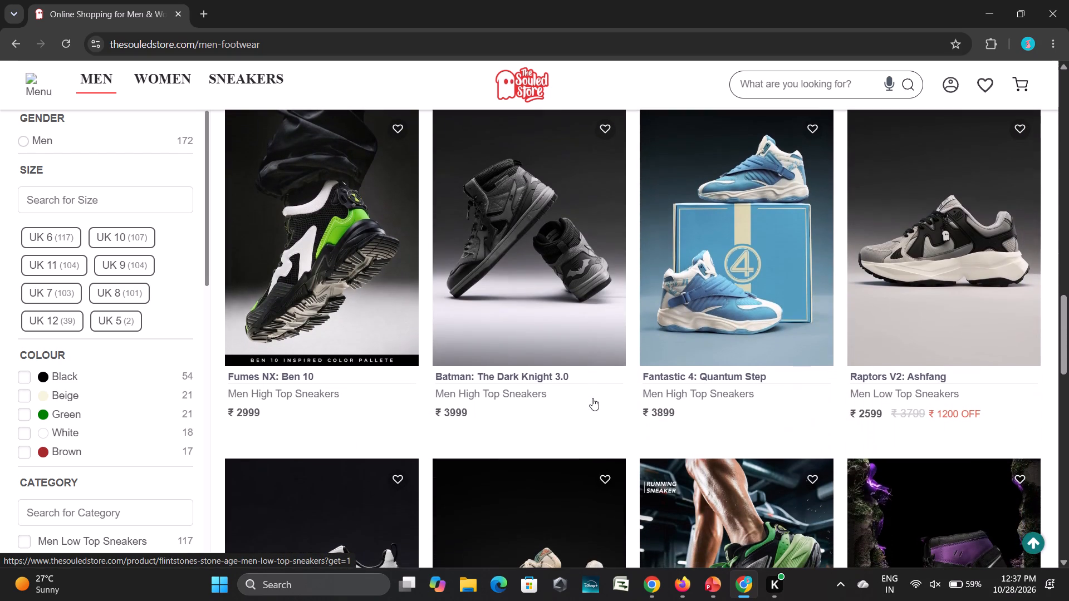
scroll(590, 435, "down", 2)
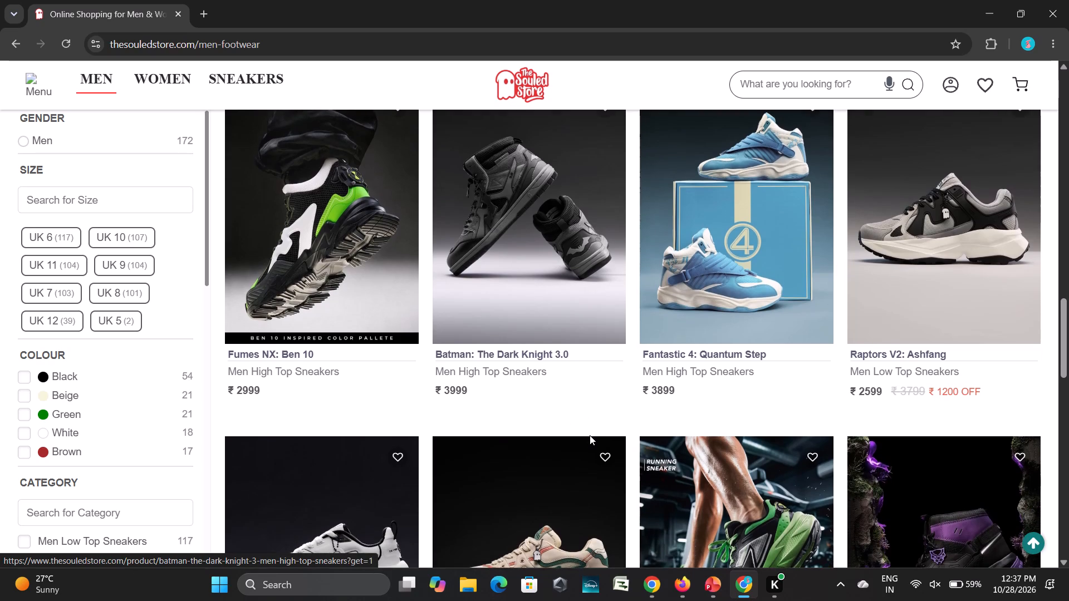
scroll(590, 435, "up", 1)
scroll(852, 359, "down", 4)
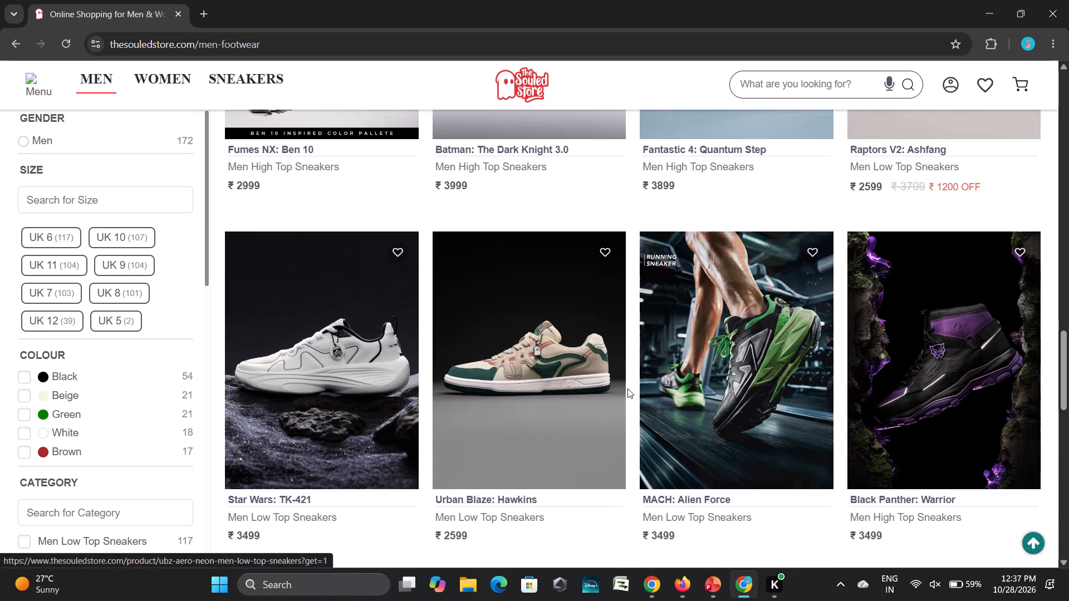
scroll(627, 388, "down", 4)
scroll(498, 373, "down", 5)
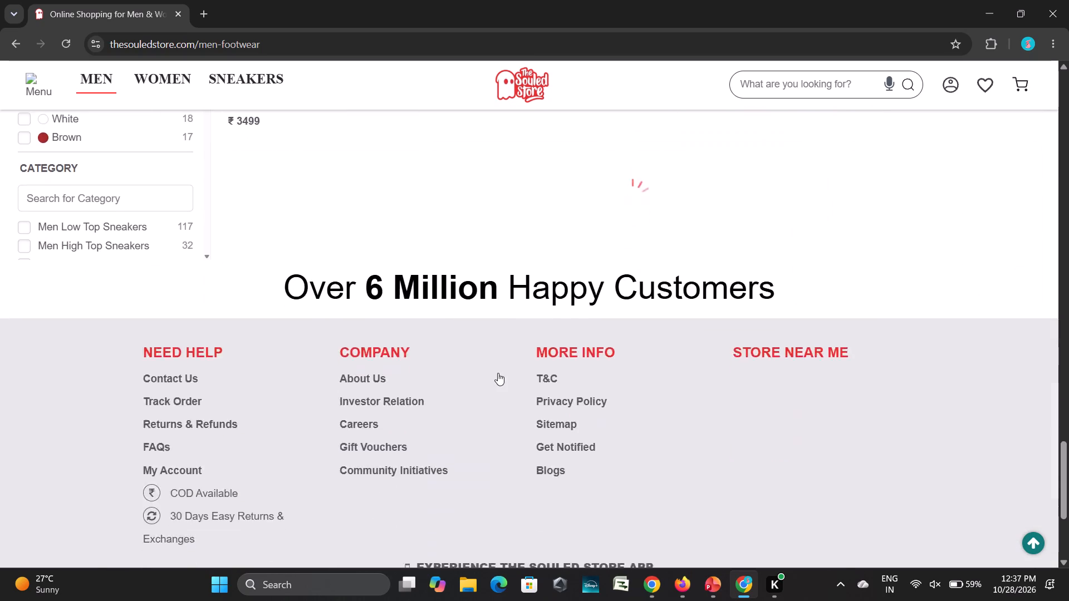
scroll(498, 373, "up", 3)
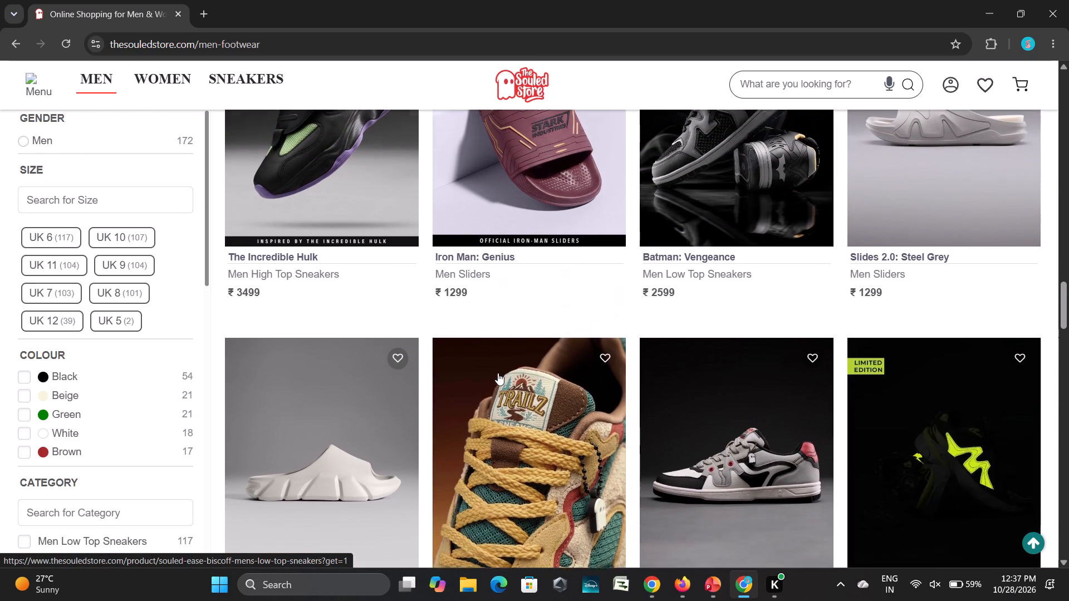
scroll(498, 373, "up", 1)
scroll(527, 406, "down", 3)
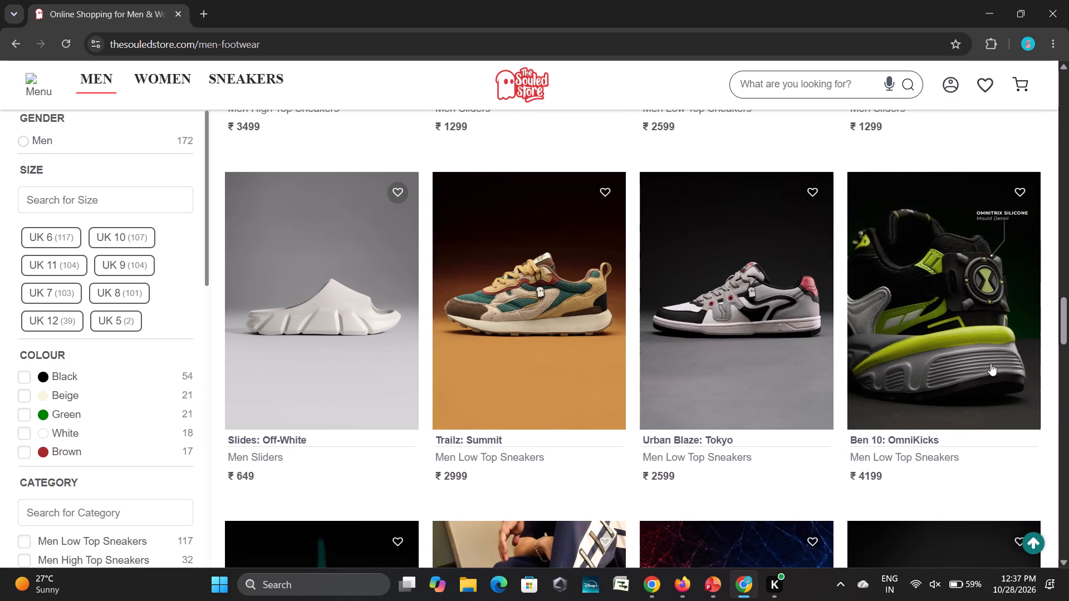
key("alt+Tab")
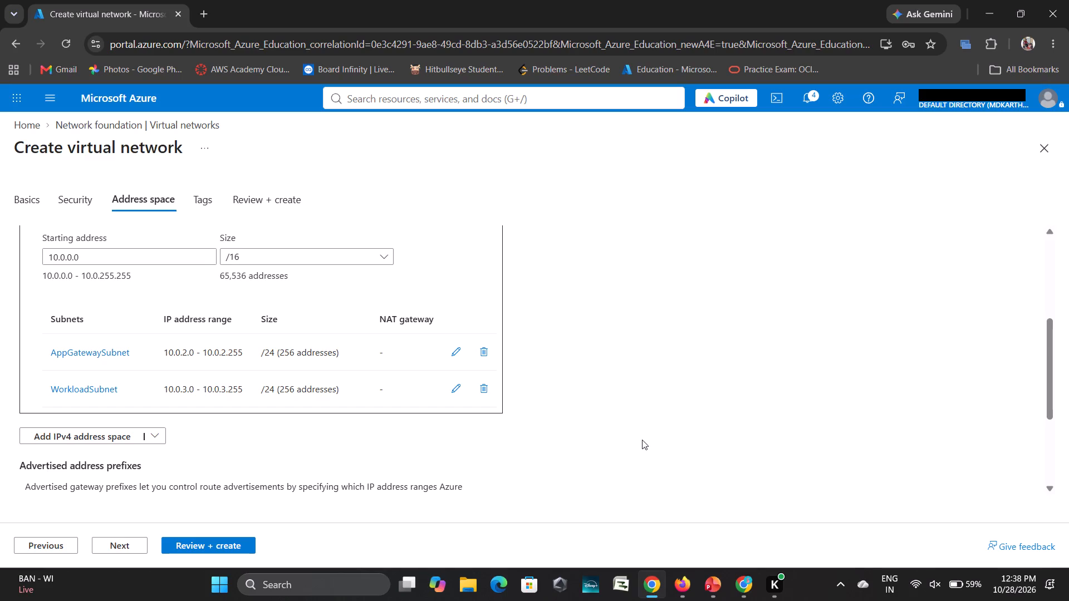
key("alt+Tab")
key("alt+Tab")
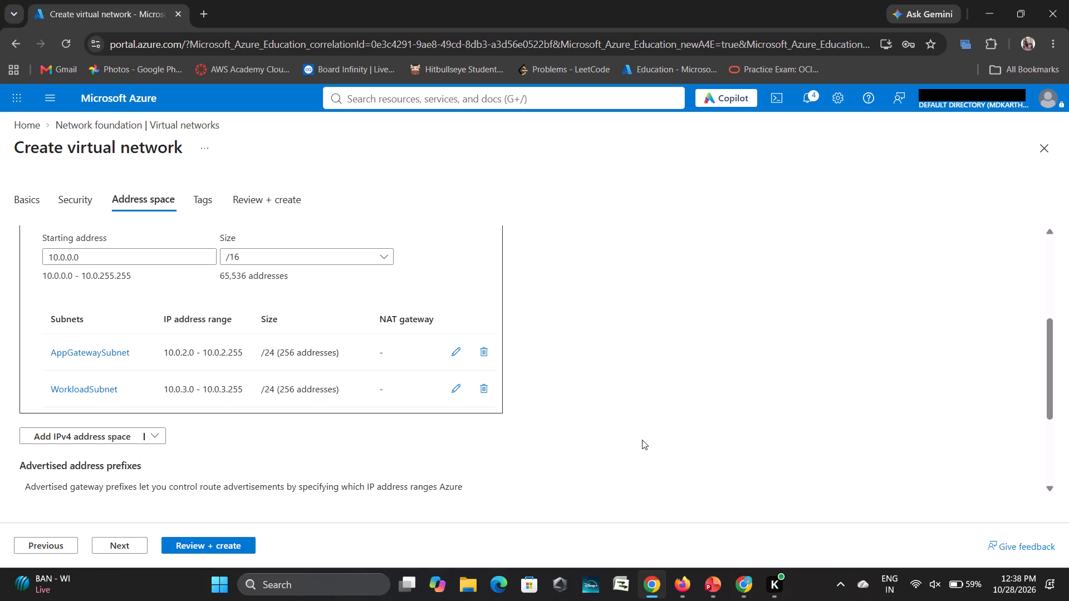
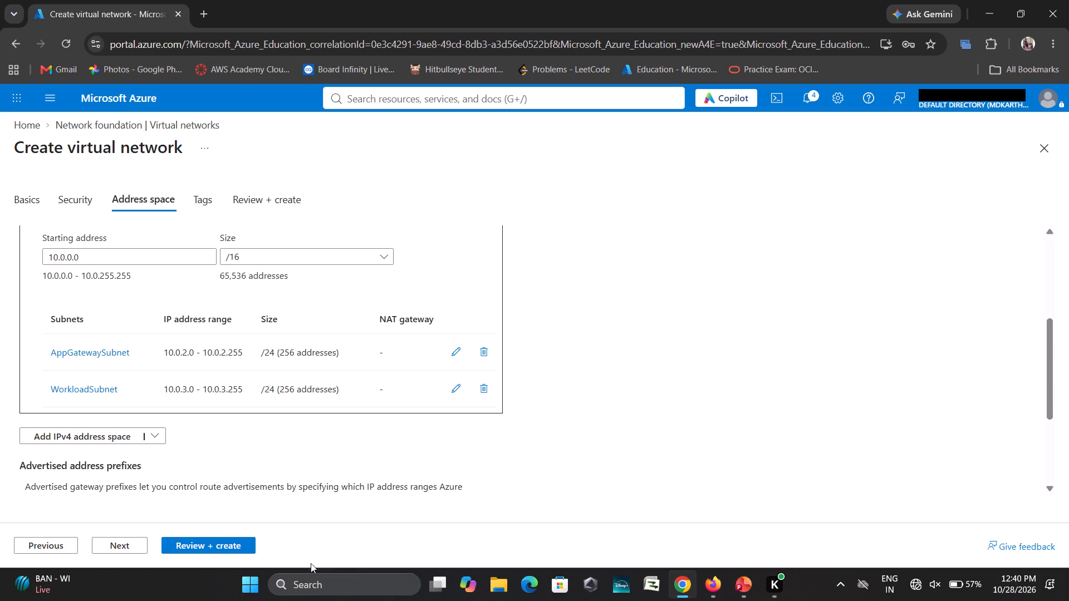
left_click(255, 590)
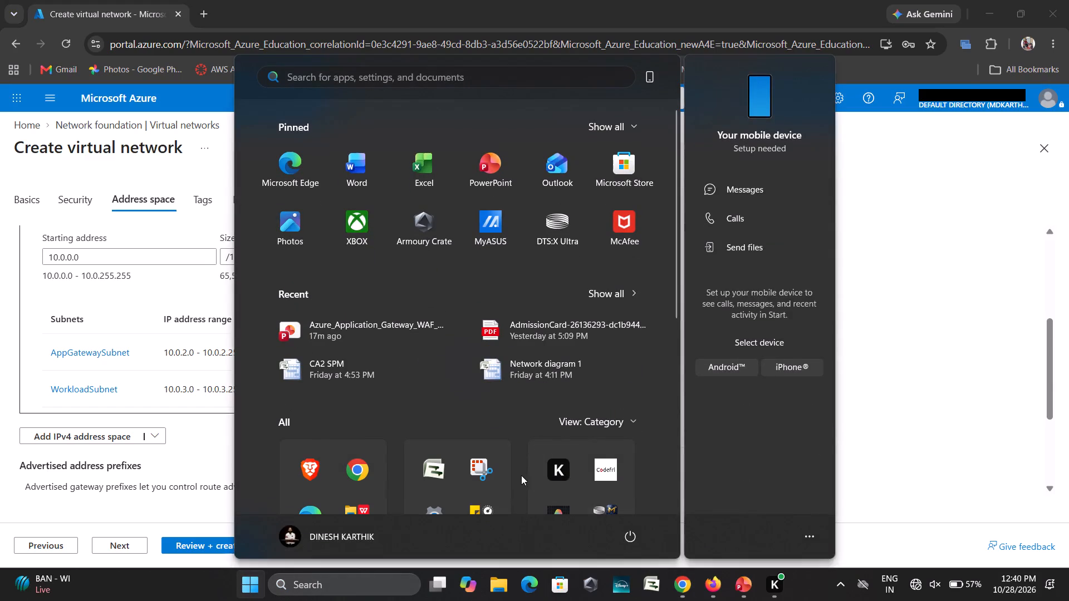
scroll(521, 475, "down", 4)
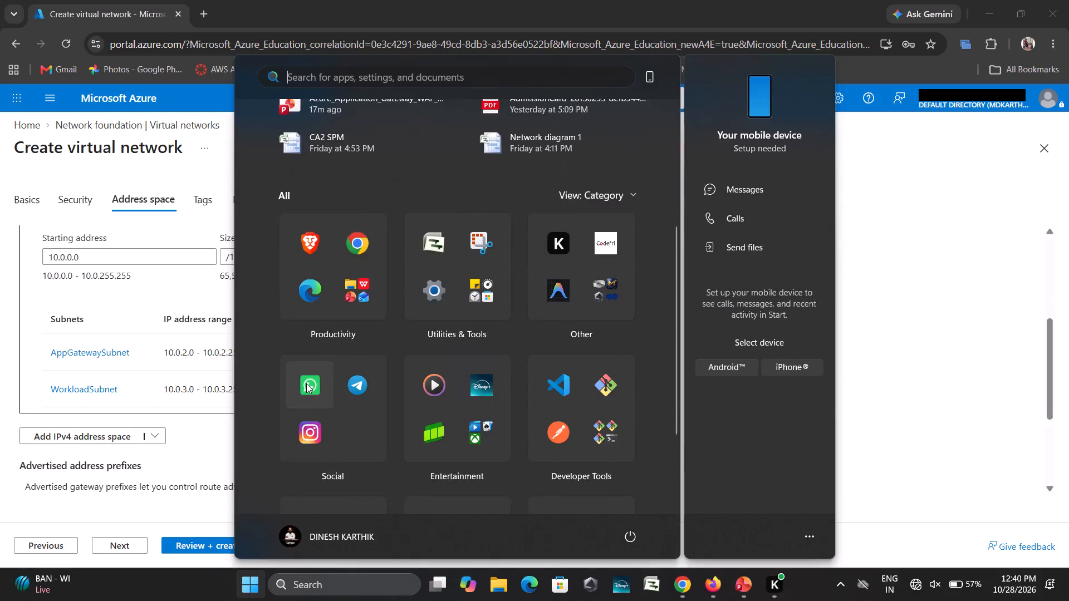
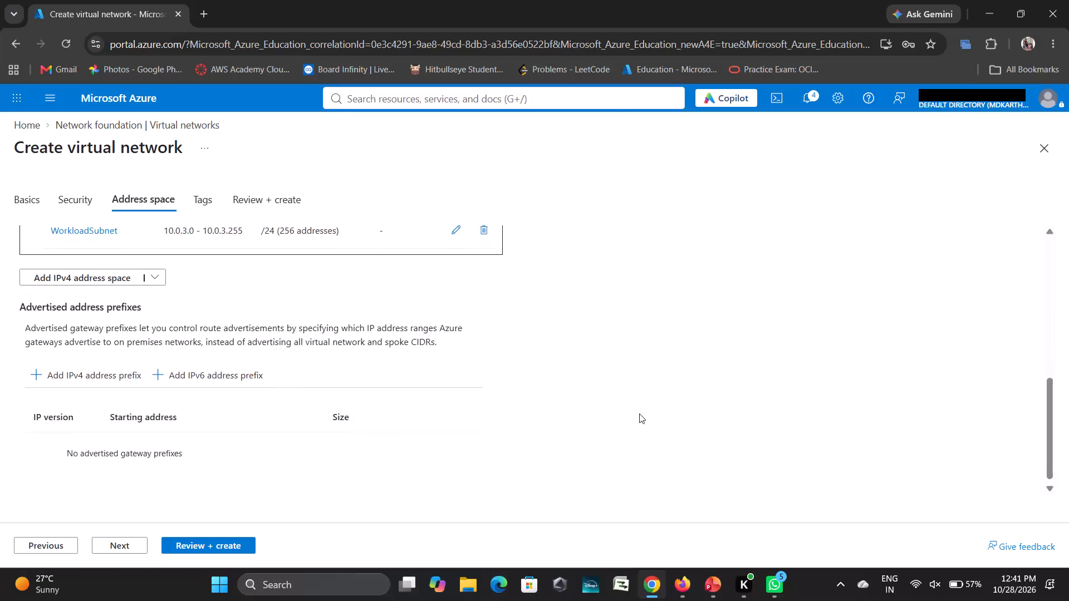
Check the PowerPoint guide's Web Server VM slide after the WorkloadSubnet one, and send the virtual network configuration in Chrome to final review and validation.
scroll(442, 344, "up", 1)
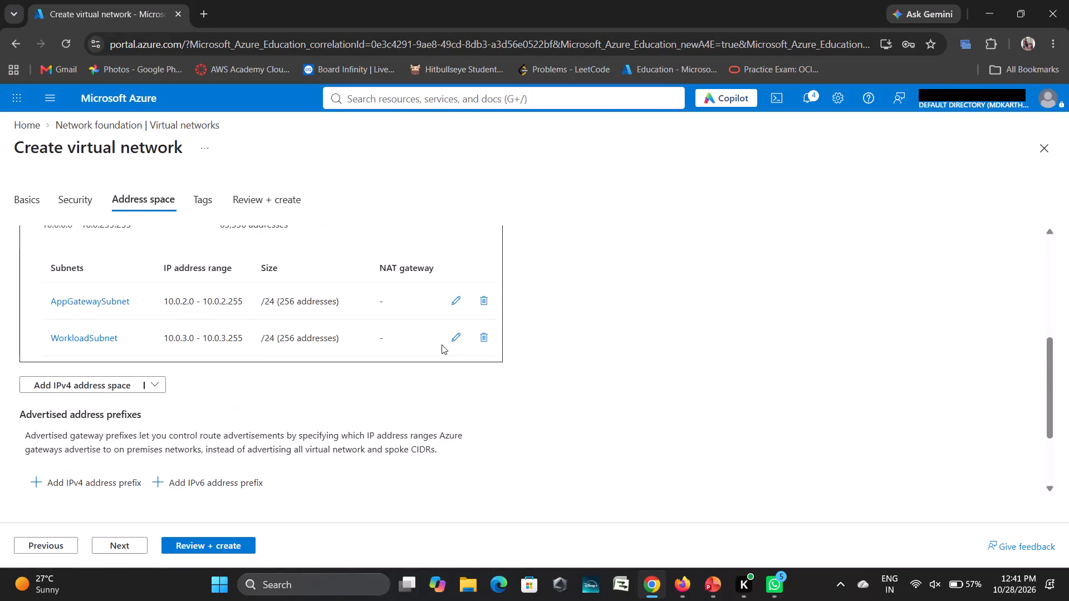
left_click(712, 582)
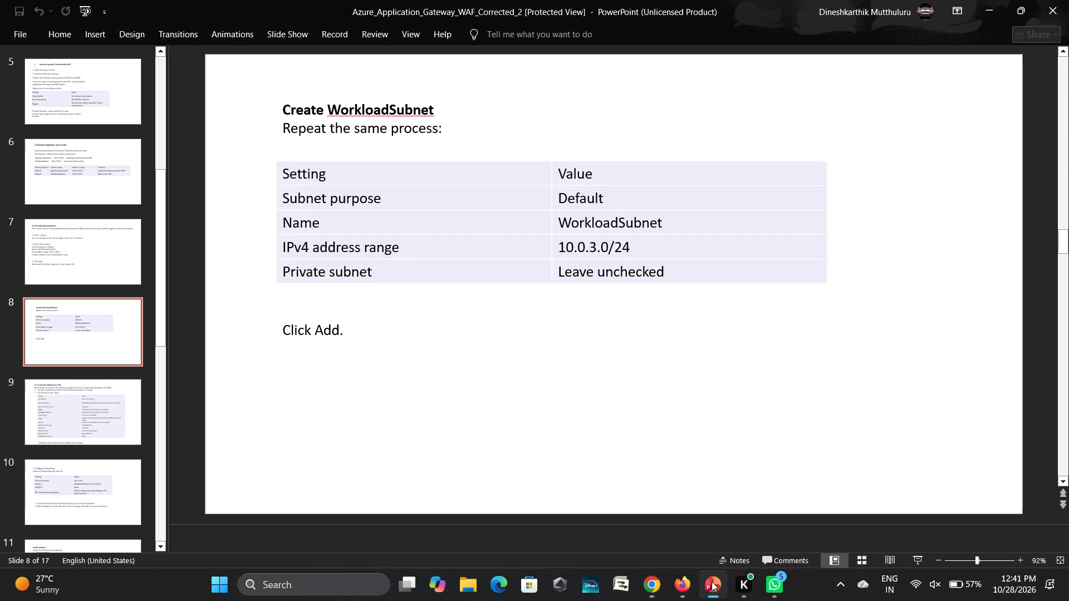
key("Down")
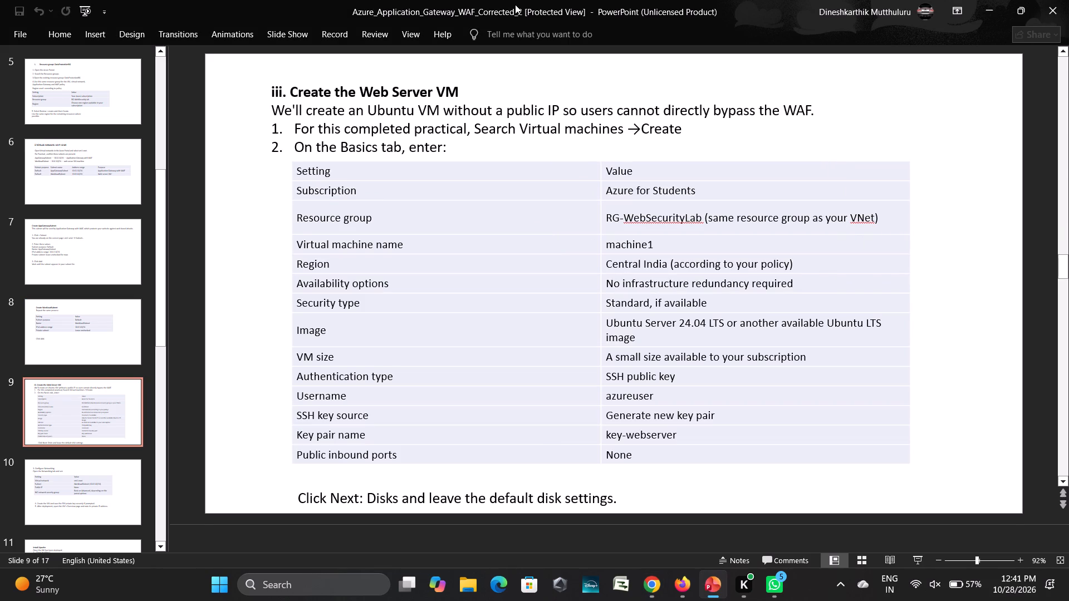
left_click(648, 582)
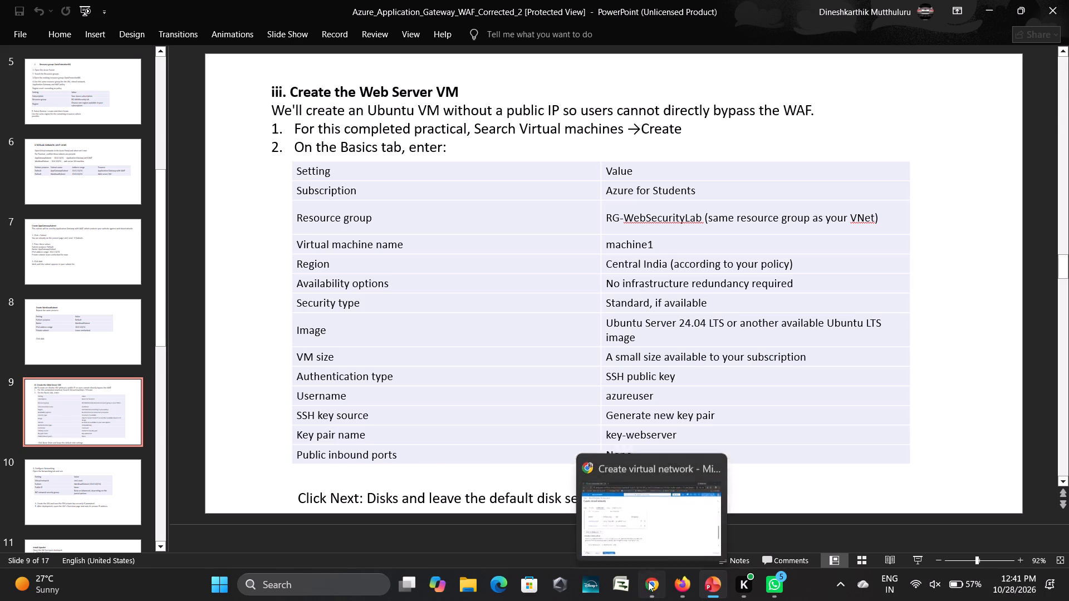
left_click(210, 540)
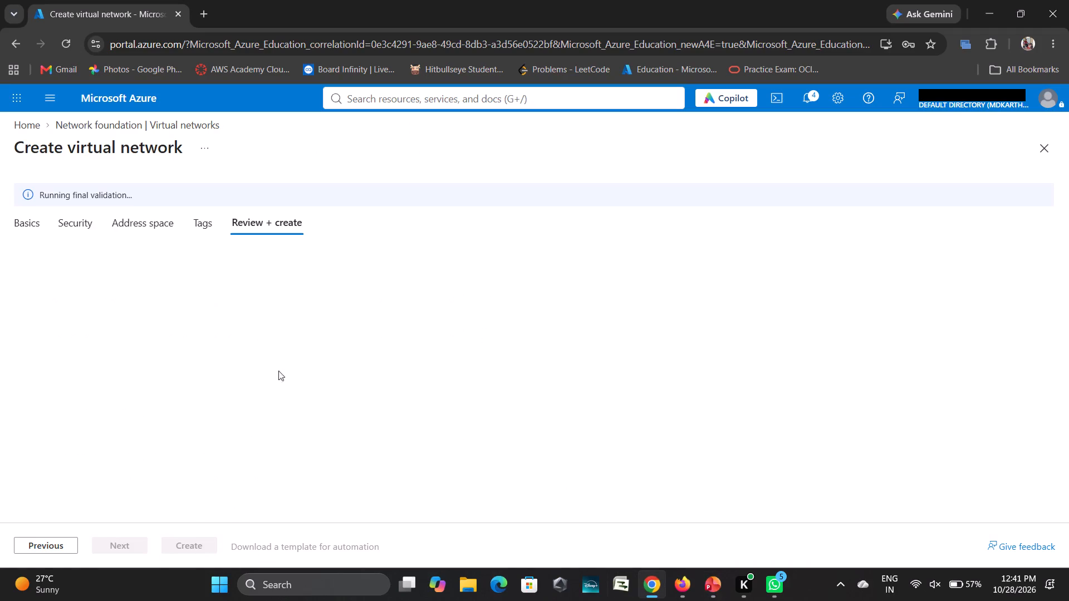
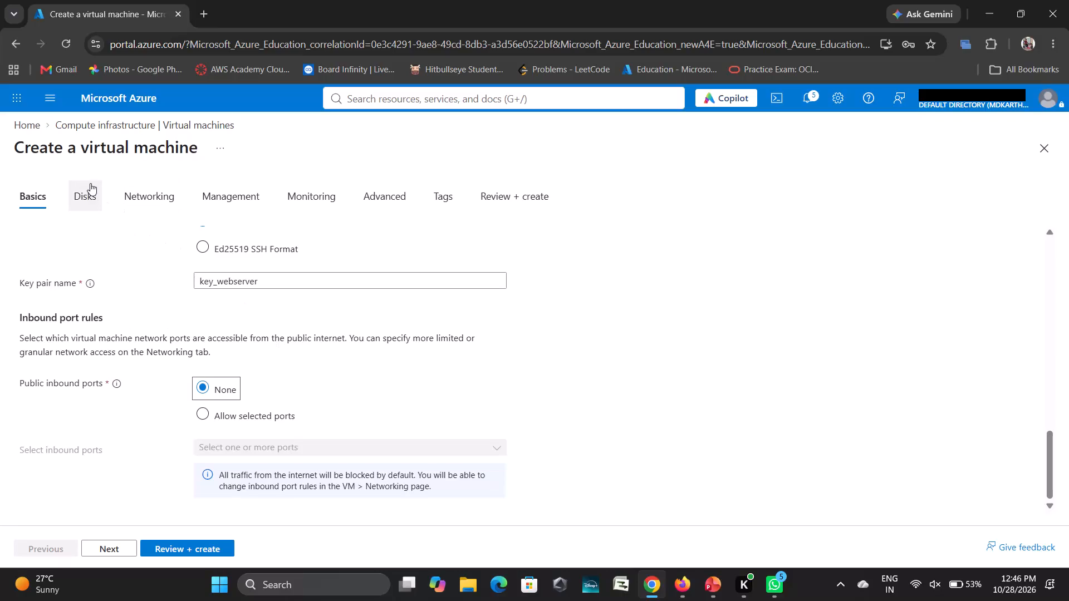
Review the new virtual machine's disk settings, from VM disk encryption and OS disk through the advanced ephemeral OS disk options.
left_click(90, 183)
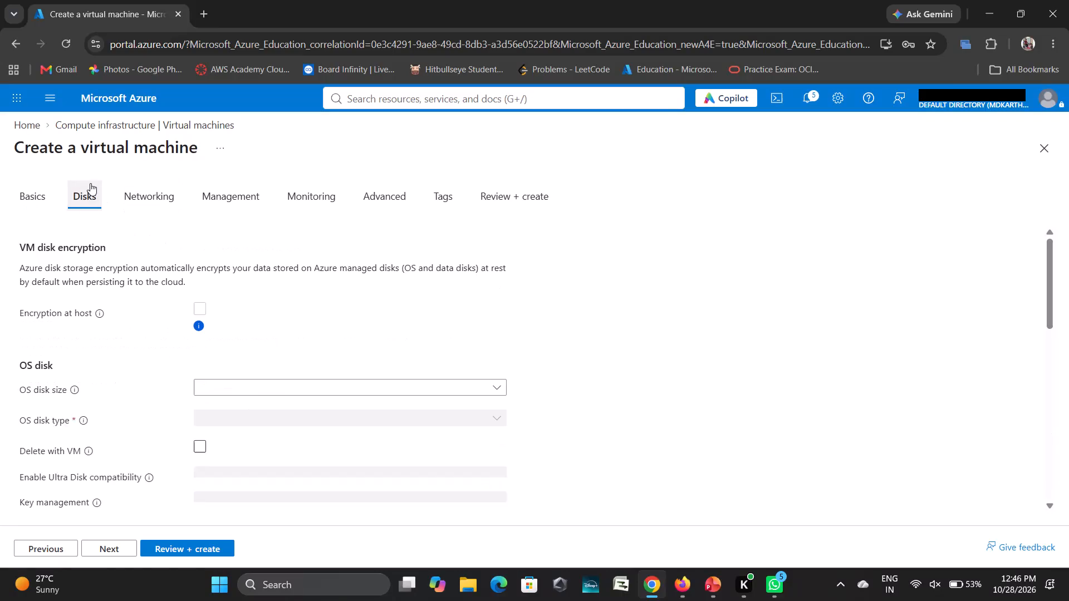
scroll(134, 346, "down", 2)
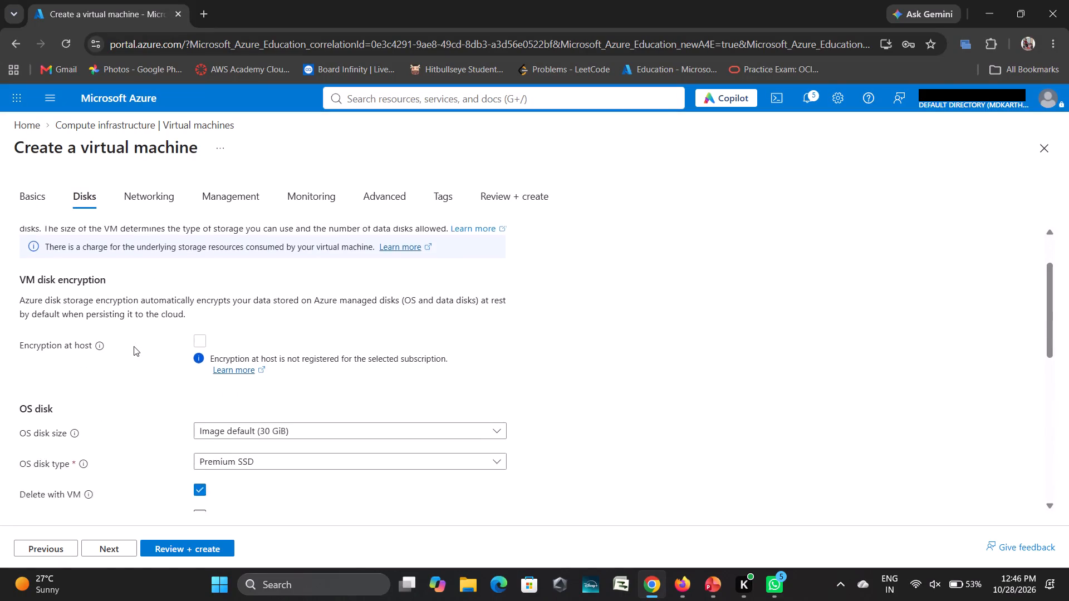
scroll(134, 346, "down", 8)
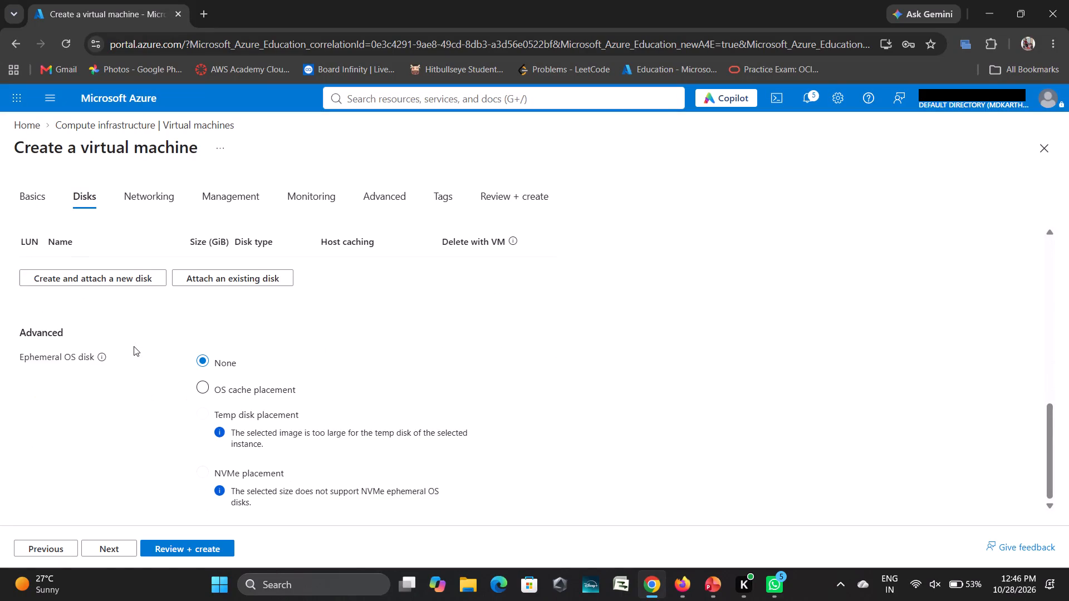
scroll(134, 346, "down", 1)
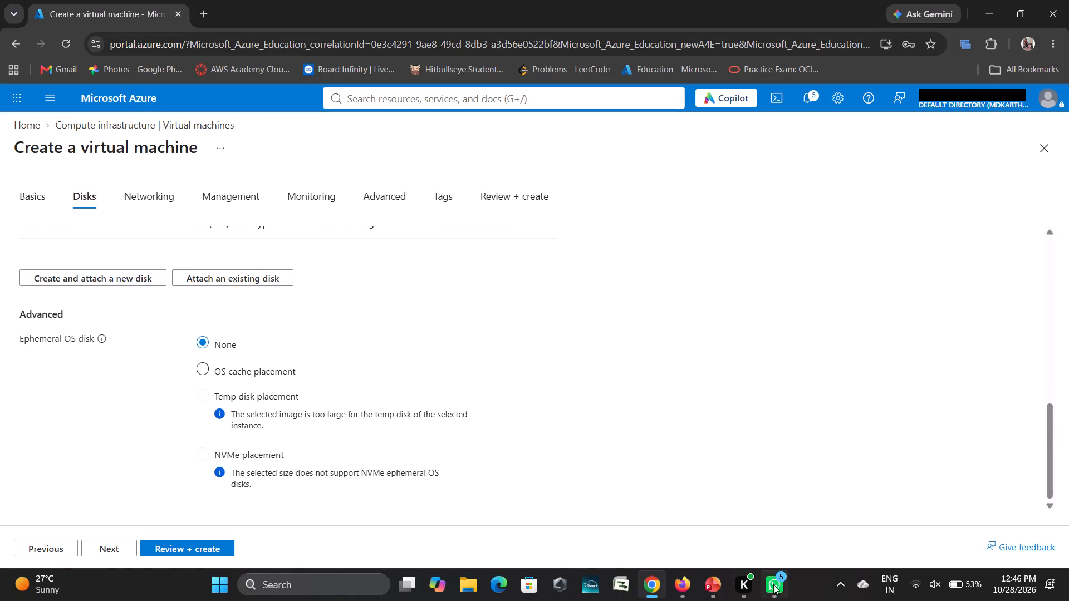
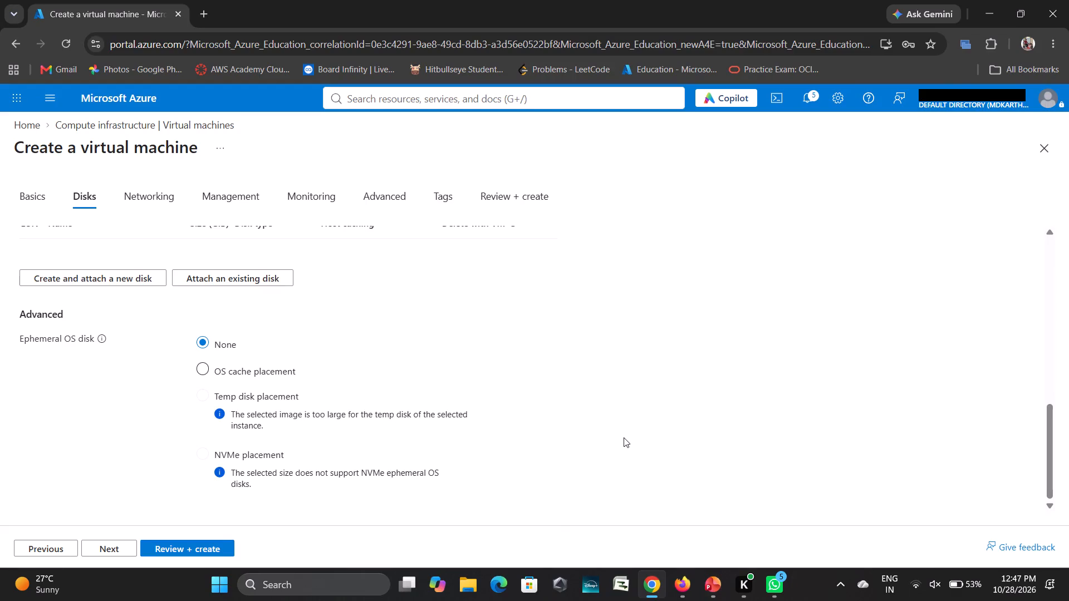
Keep the disk settings as they are and send the virtual machine configuration to final review and validation.
scroll(290, 380, "up", 10)
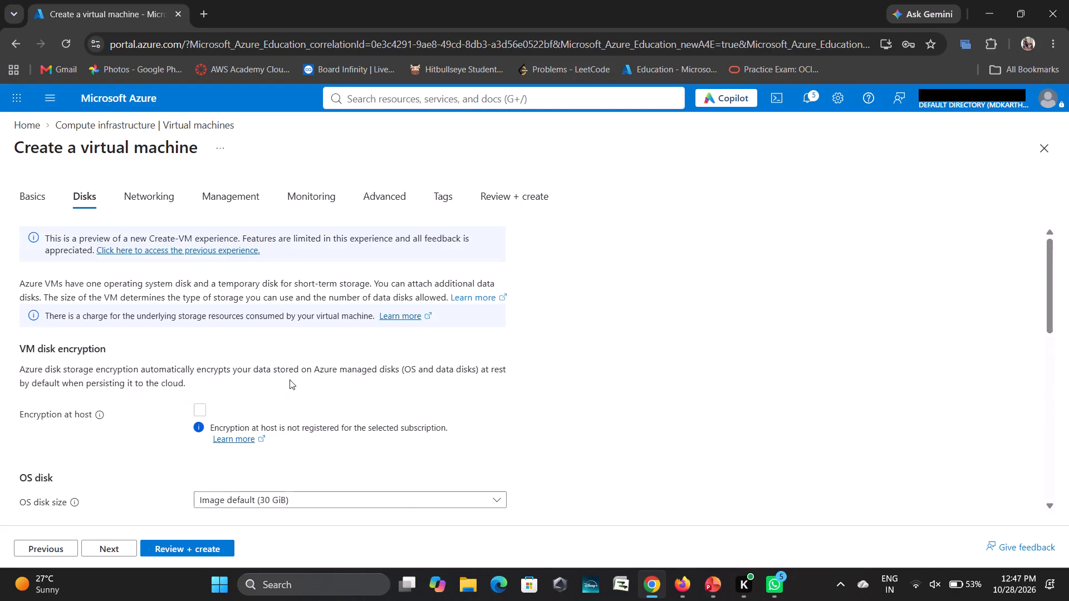
left_click(203, 546)
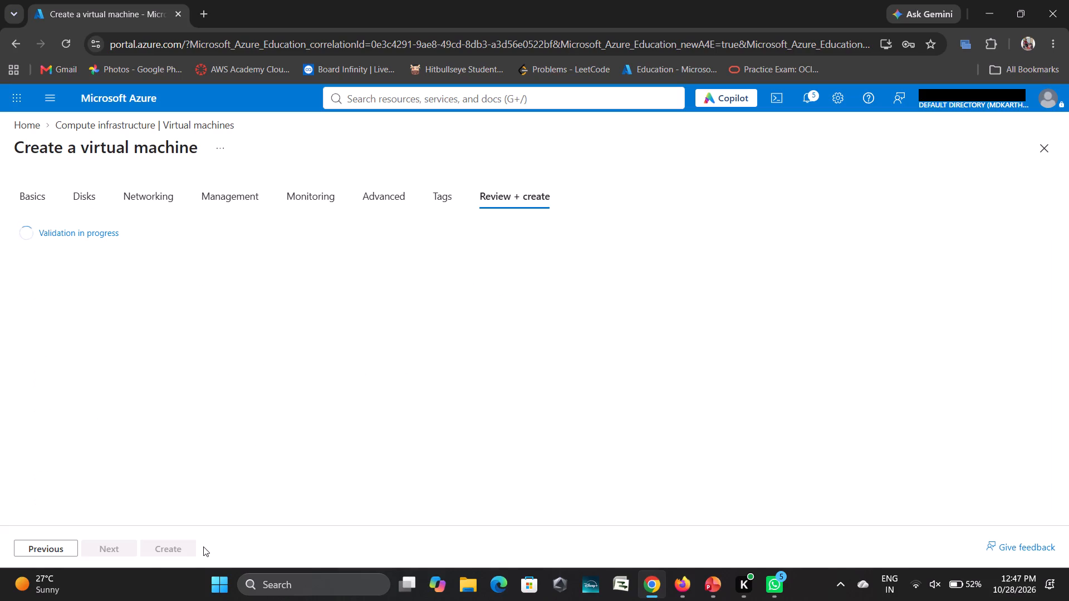
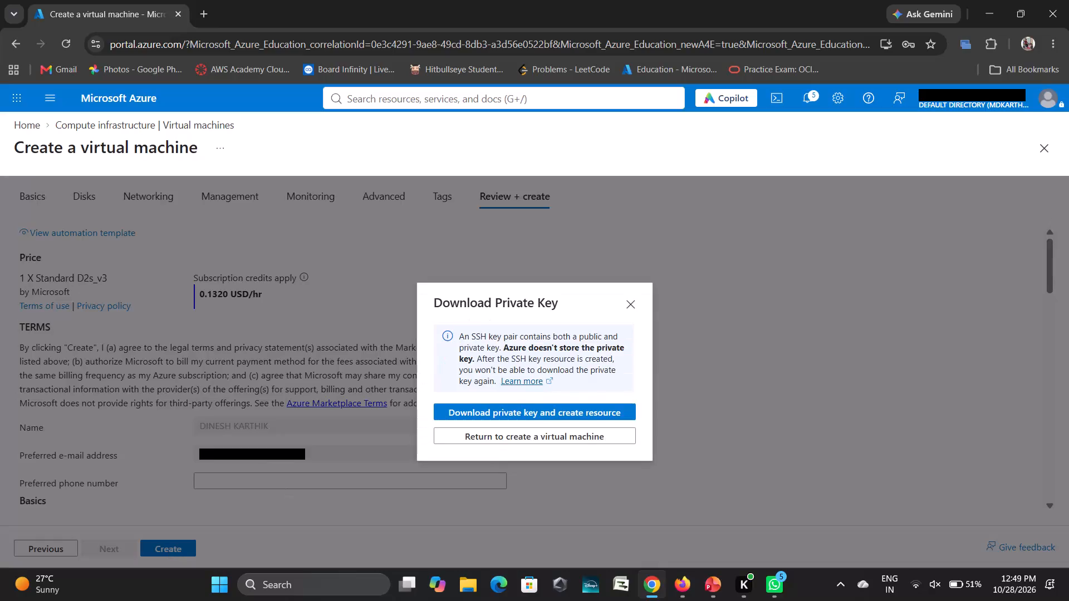
Consult the Configure Networking slide in PowerPoint, and cancel the private key download to return to the virtual machine's networking settings.
key("alt+Tab")
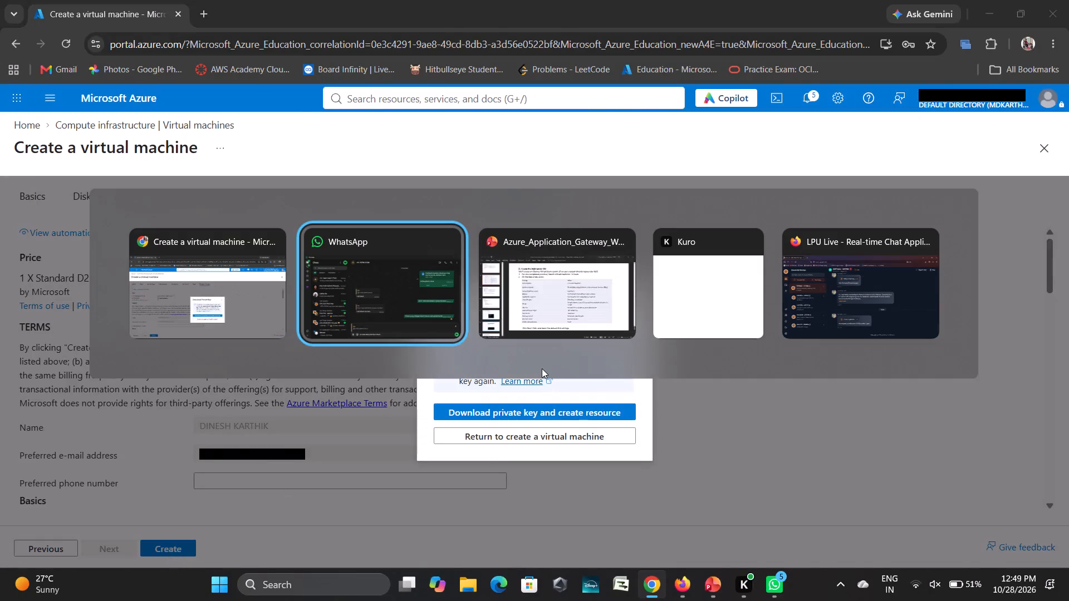
key("alt+Tab")
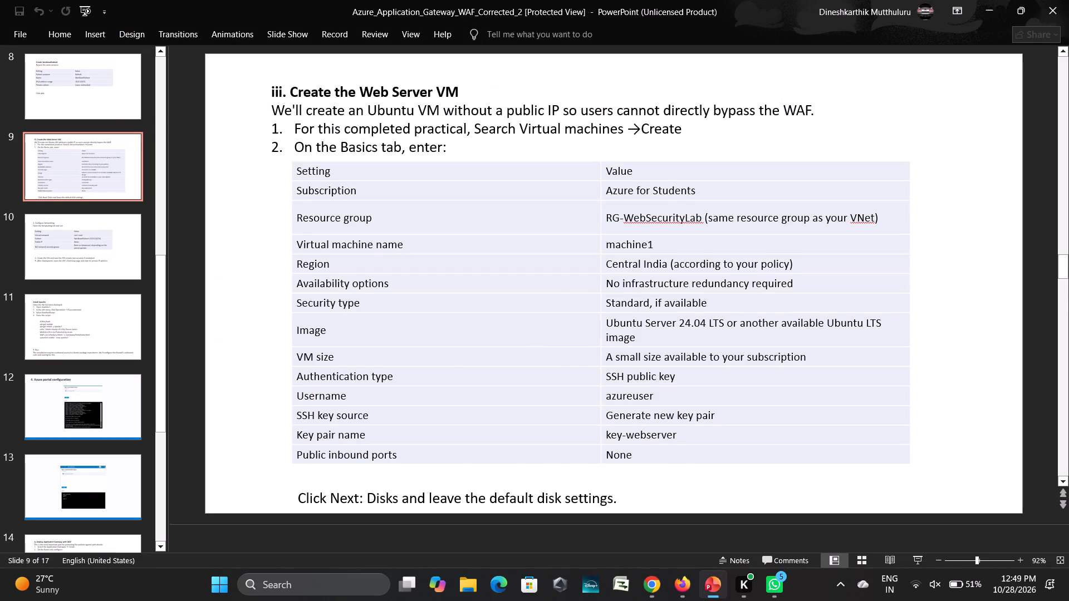
key("Down")
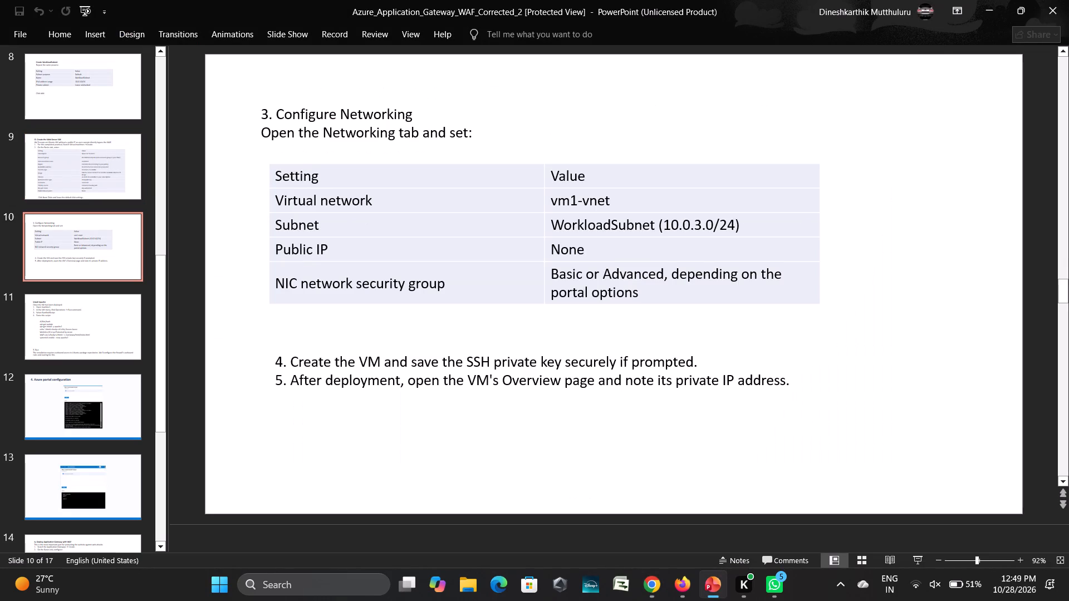
key("alt+Tab")
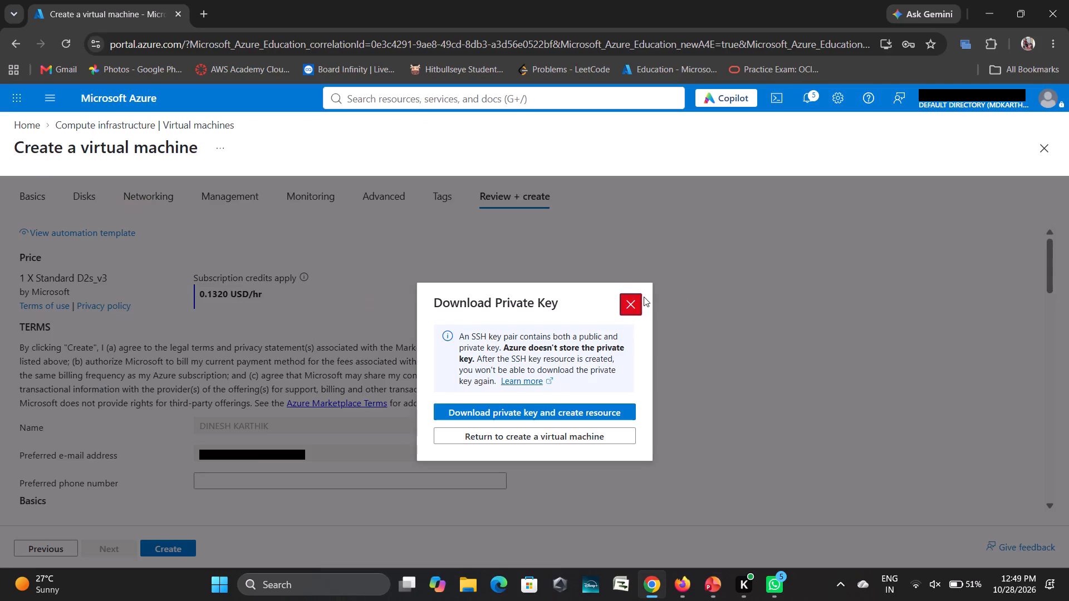
left_click(629, 302)
left_click(146, 203)
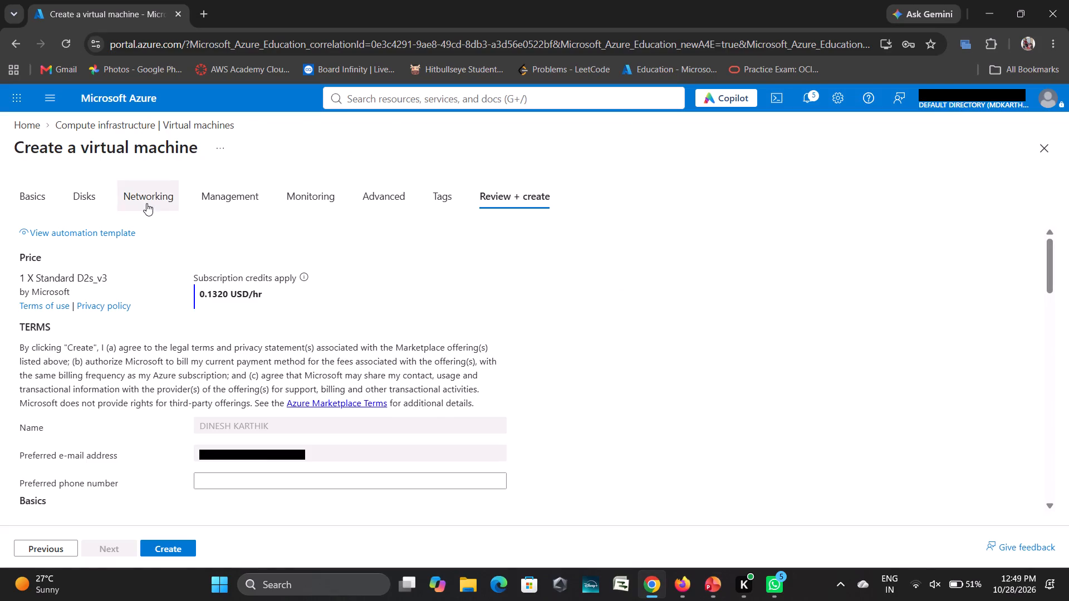
Check the guide's networking values and set the virtual machine's virtual network to the existing vnet-1 in RG-CloudLab1.
key("alt+Tab")
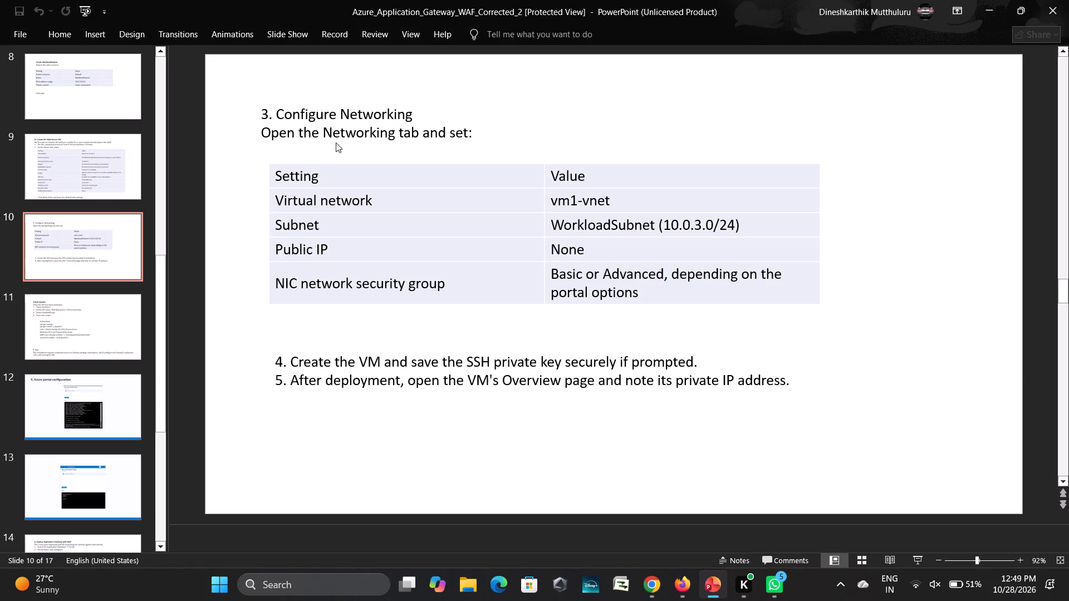
key("alt+Tab")
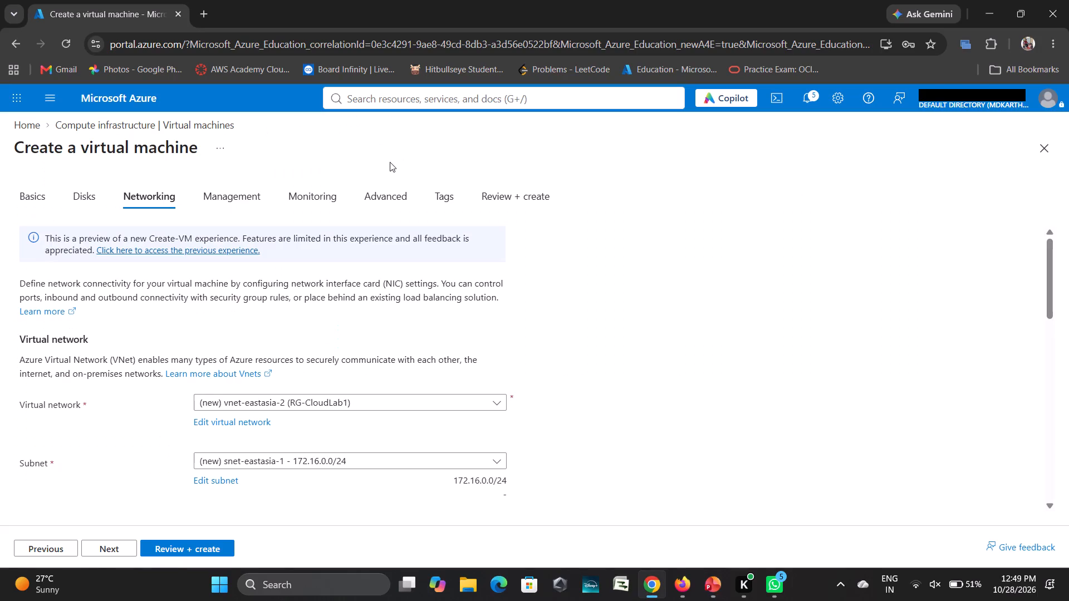
key("alt+Tab")
key("alt+Tab")
scroll(344, 282, "down", 1)
key("alt+Tab")
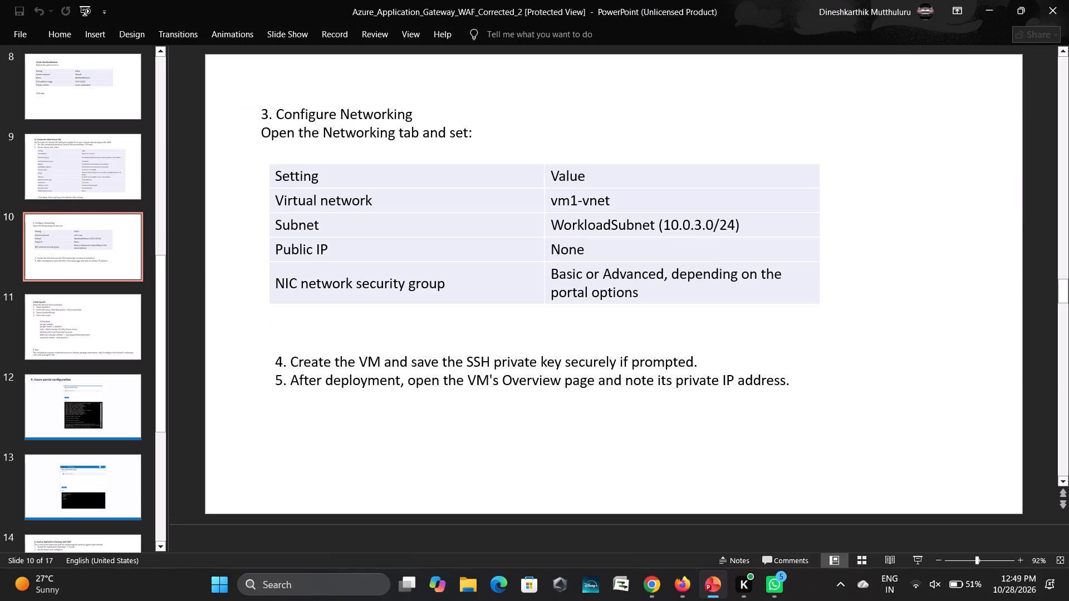
key("alt+Tab")
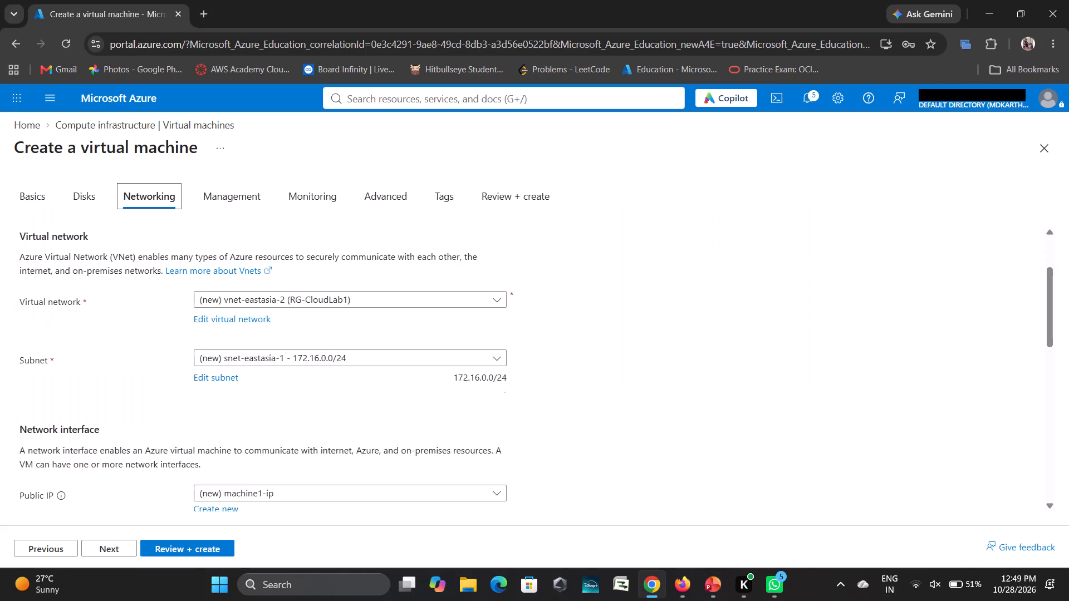
left_click(325, 299)
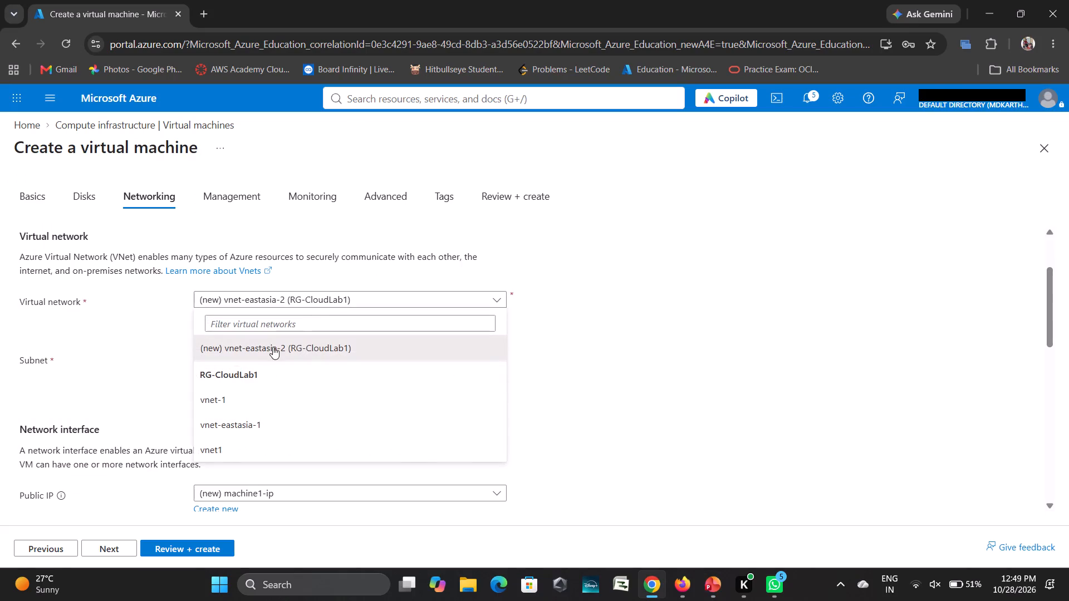
left_click(234, 402)
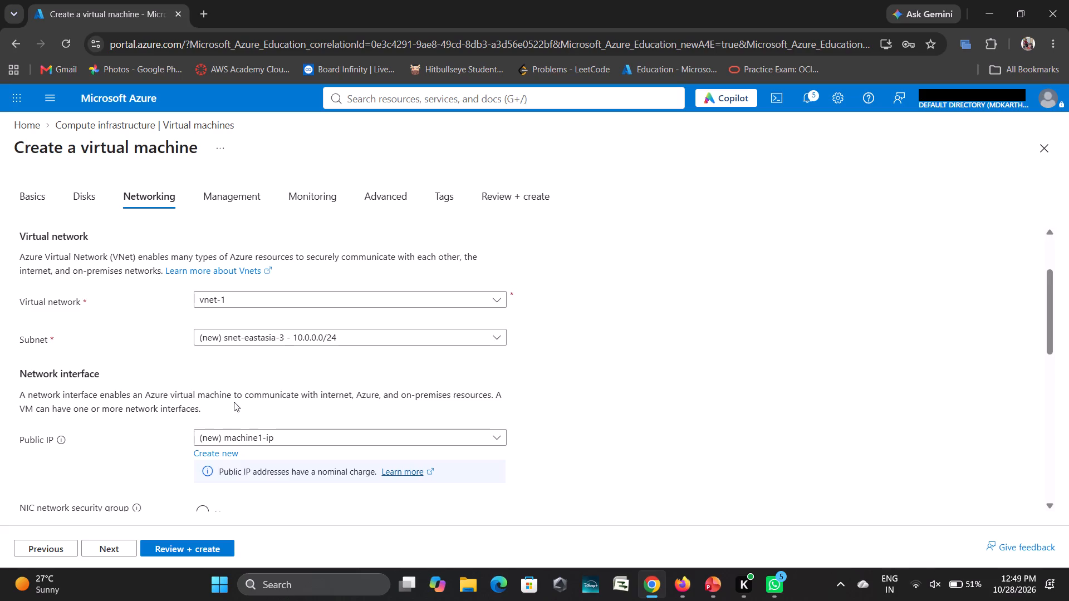
Set the virtual machine's subnet to WorkloadSubnet - 10.0.3.0/24, following the guide's networking table.
key("alt+Tab")
key("alt+Tab")
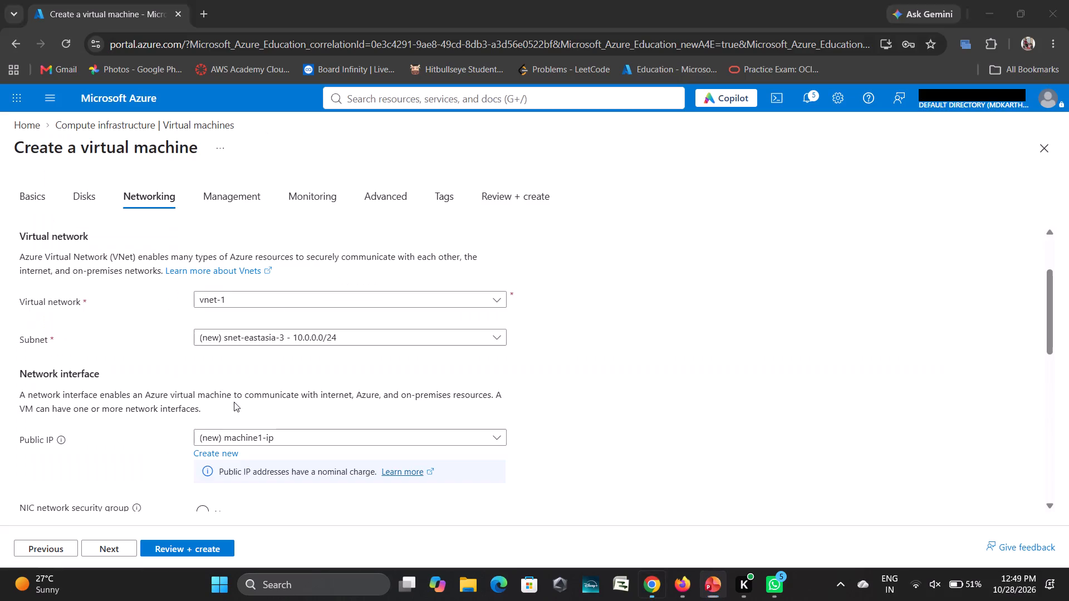
left_click(248, 338)
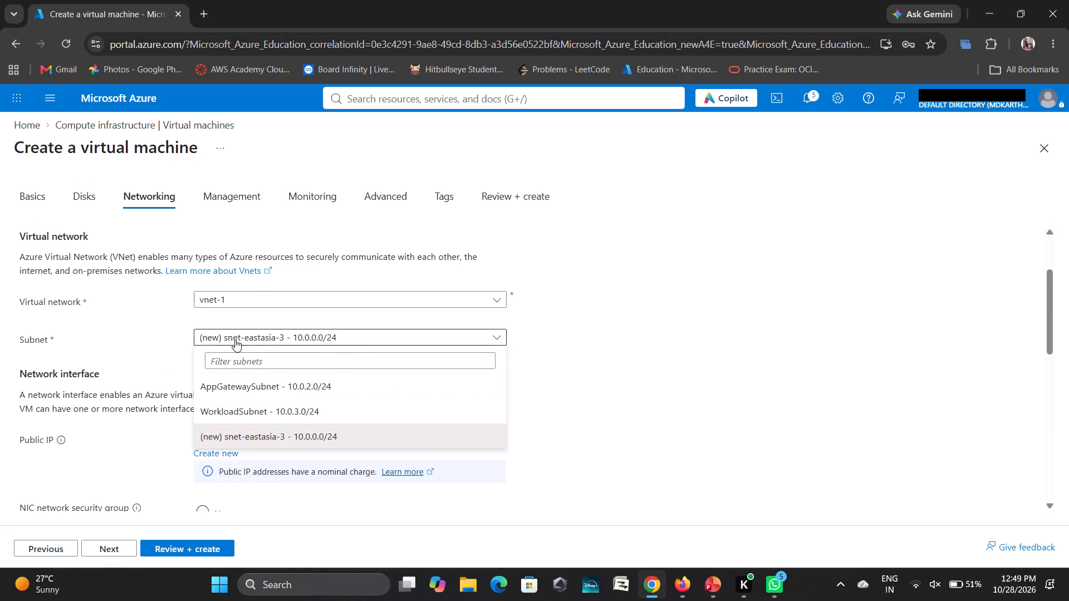
key("alt+Tab")
key("alt+Tab")
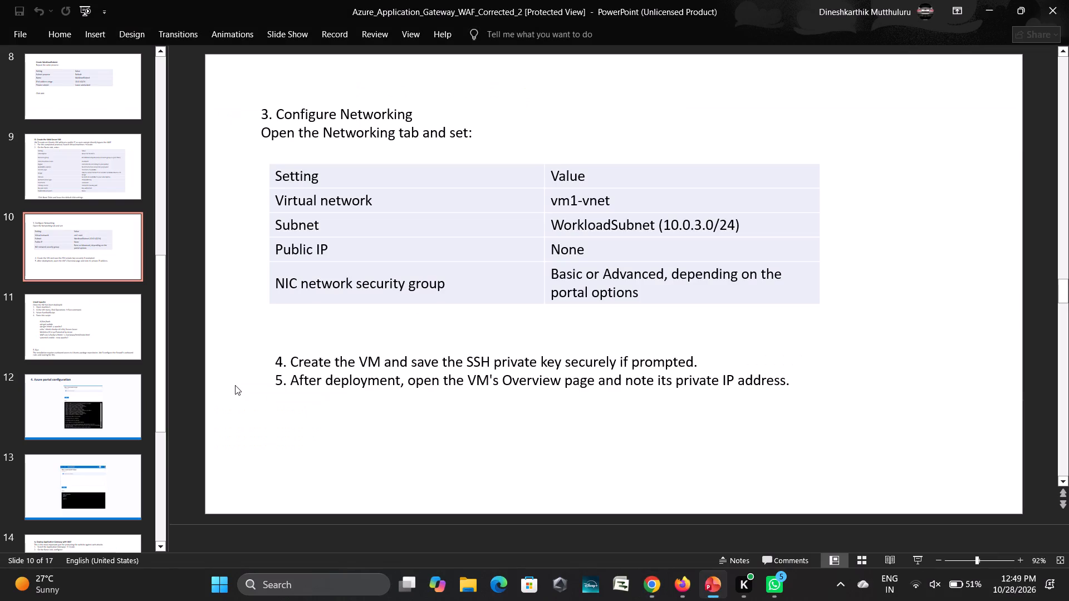
left_click(255, 413)
Set the network interface's public IP to None, as the guide specifies.
key("alt+Tab")
key("alt+Tab")
scroll(409, 338, "down", 1)
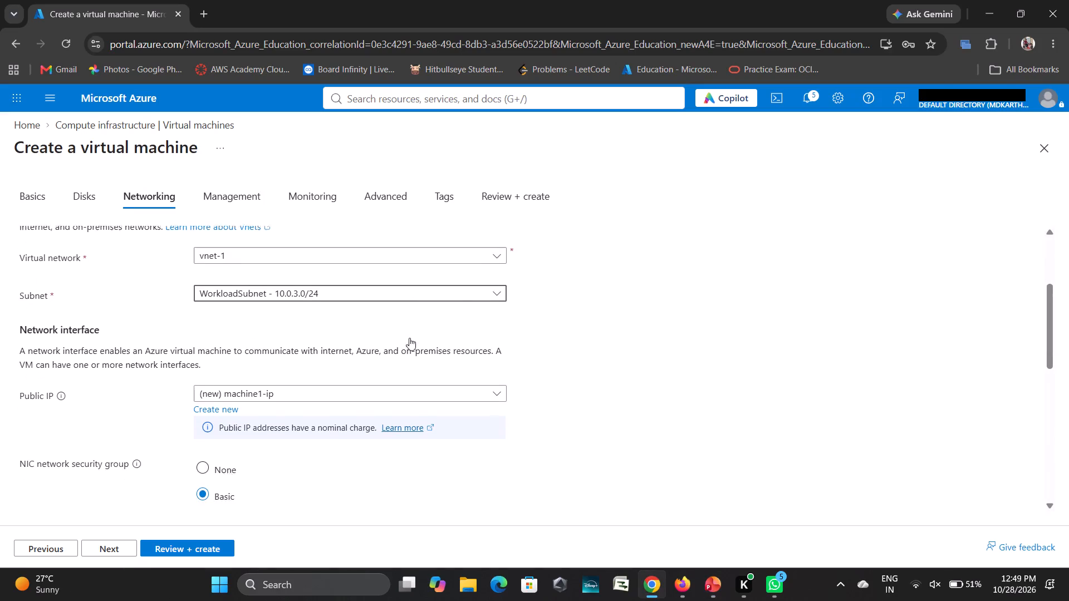
scroll(409, 338, "down", 1)
left_click(323, 363)
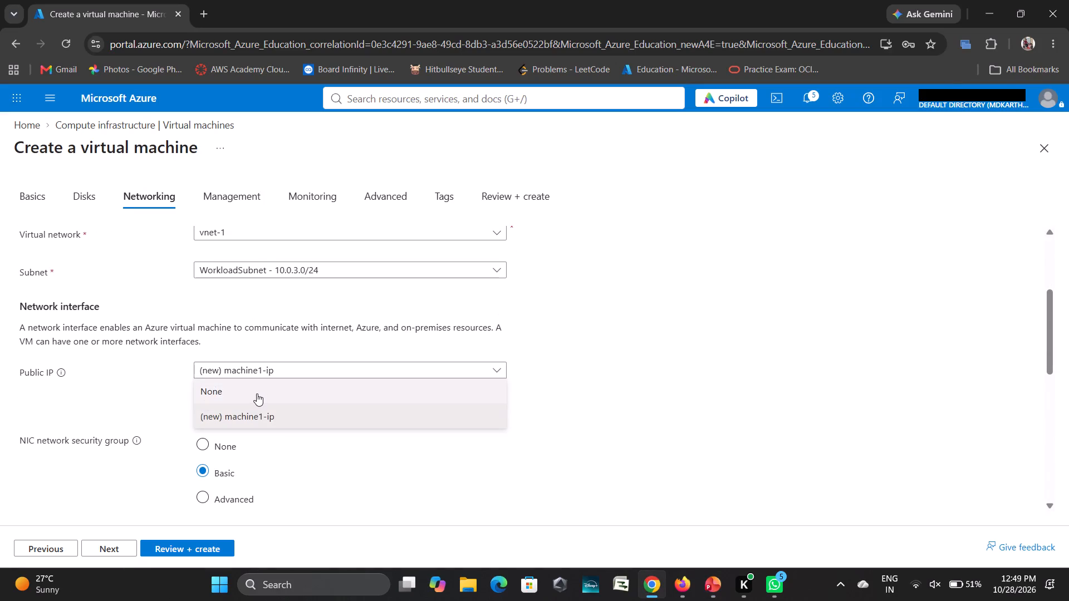
left_click(257, 393)
Compare the NIC network security group, public inbound ports and remaining networking settings with the guide's Configure Networking slide.
key("alt+Tab")
key("alt+Tab")
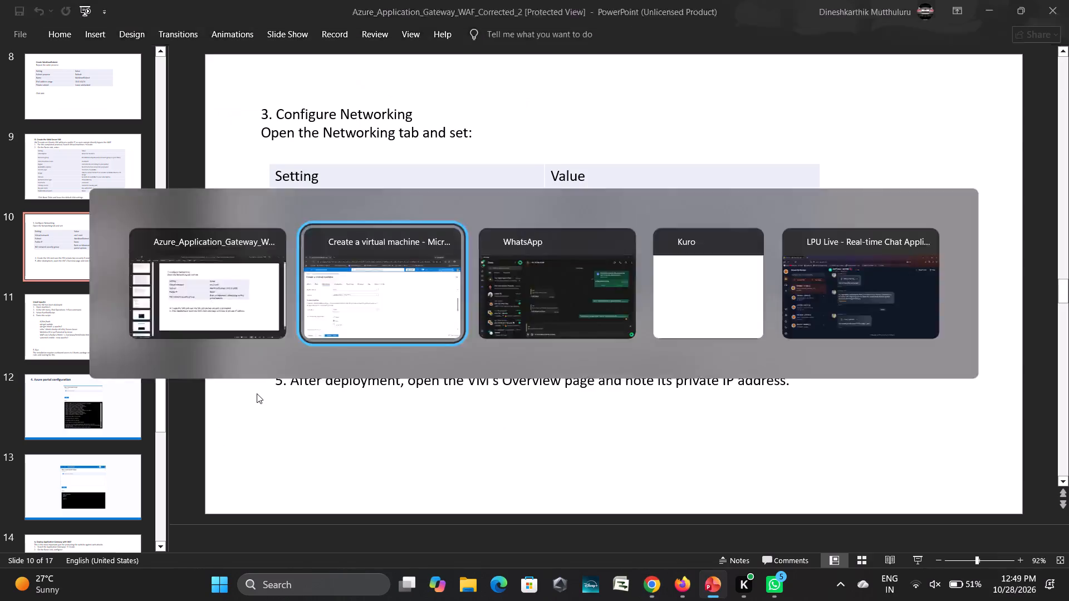
scroll(257, 393, "down", 1)
key("alt+Tab")
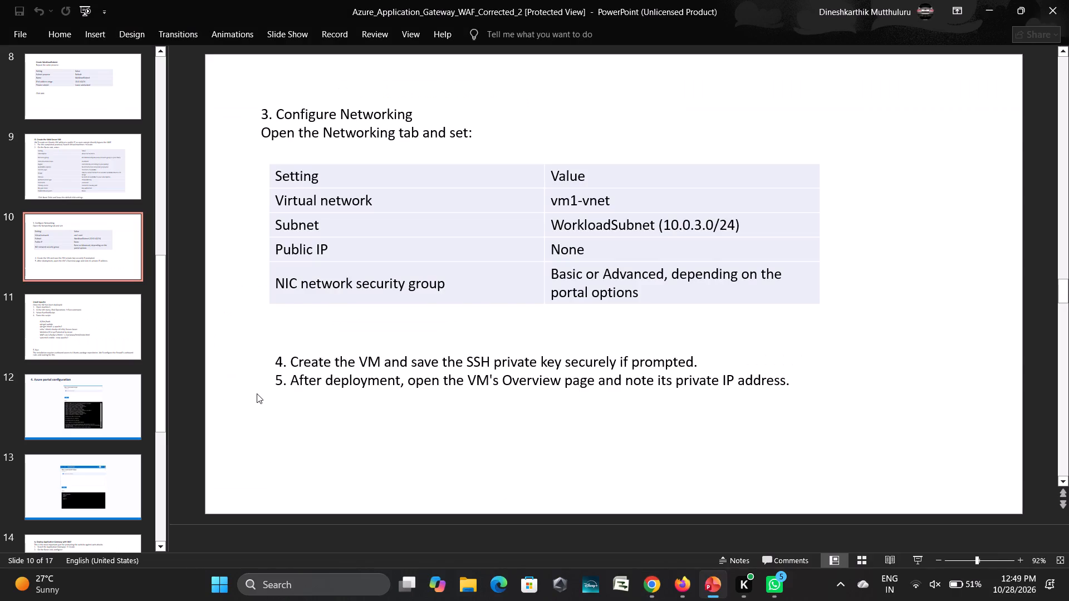
key("alt+Tab")
scroll(257, 393, "down", 1)
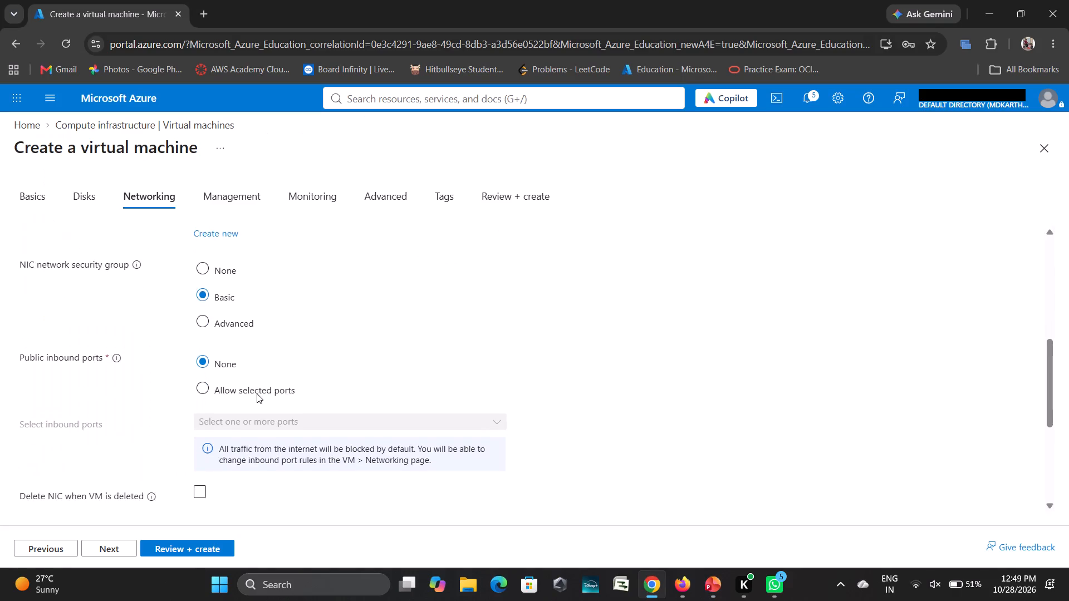
key("alt+Tab")
key("alt+Tab")
key("alt+Tab")
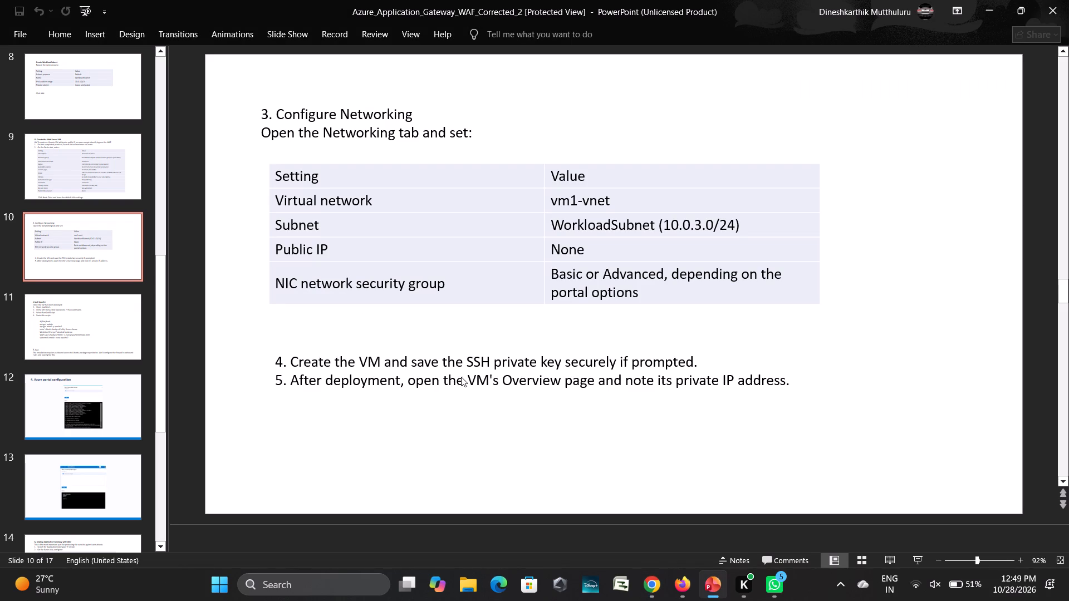
key("alt+Tab")
scroll(344, 388, "down", 6)
Recheck the guide and send the updated virtual machine configuration to final review and validation.
key("alt+Tab")
key("alt+Tab")
left_click(188, 550)
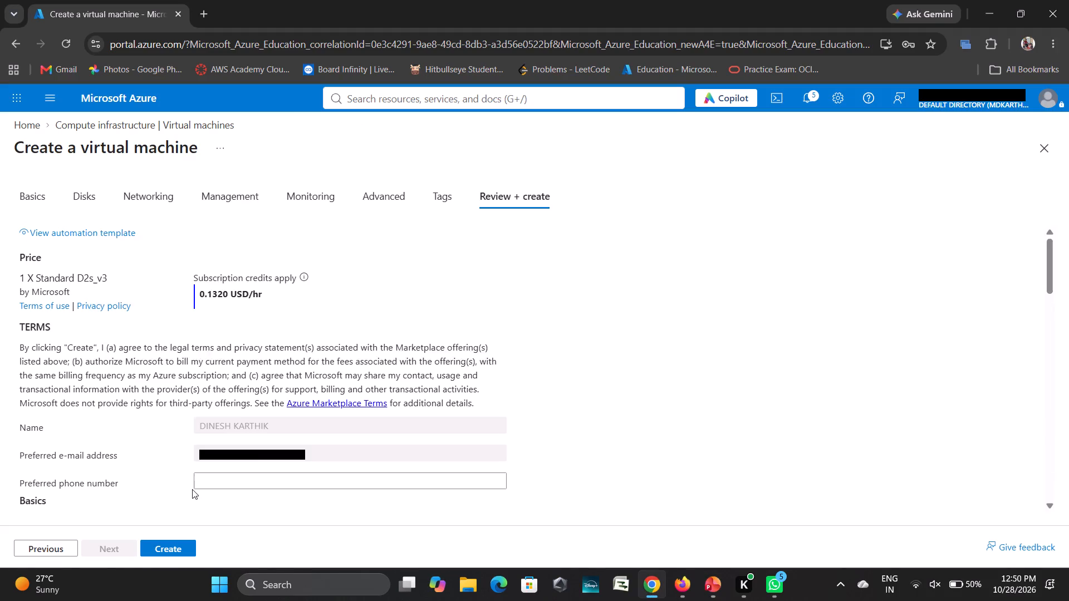
Switch back to the PowerPoint guide at its Configure Networking slide.
key("alt+Tab")
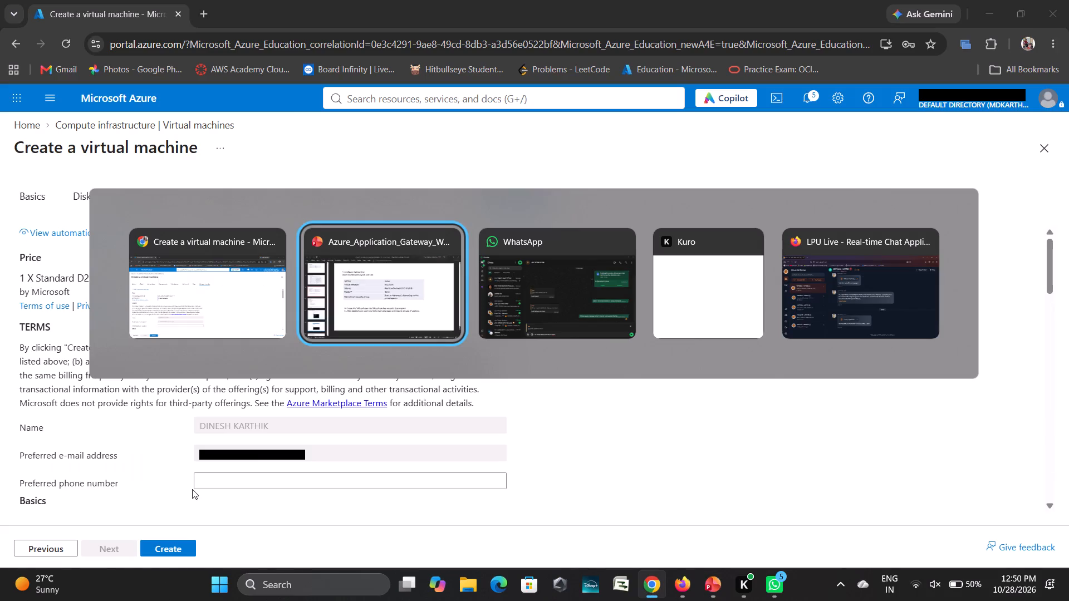
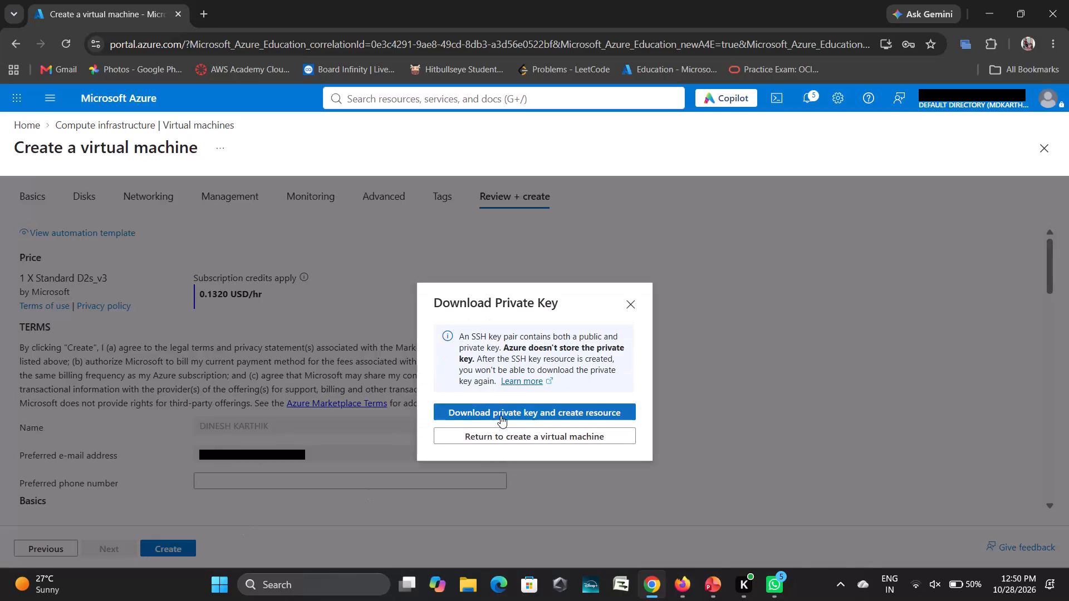
Download the SSH private key and submit the virtual machine for creation, checking the PowerPoint guide's Configure Networking slide while it processes.
left_click(501, 416)
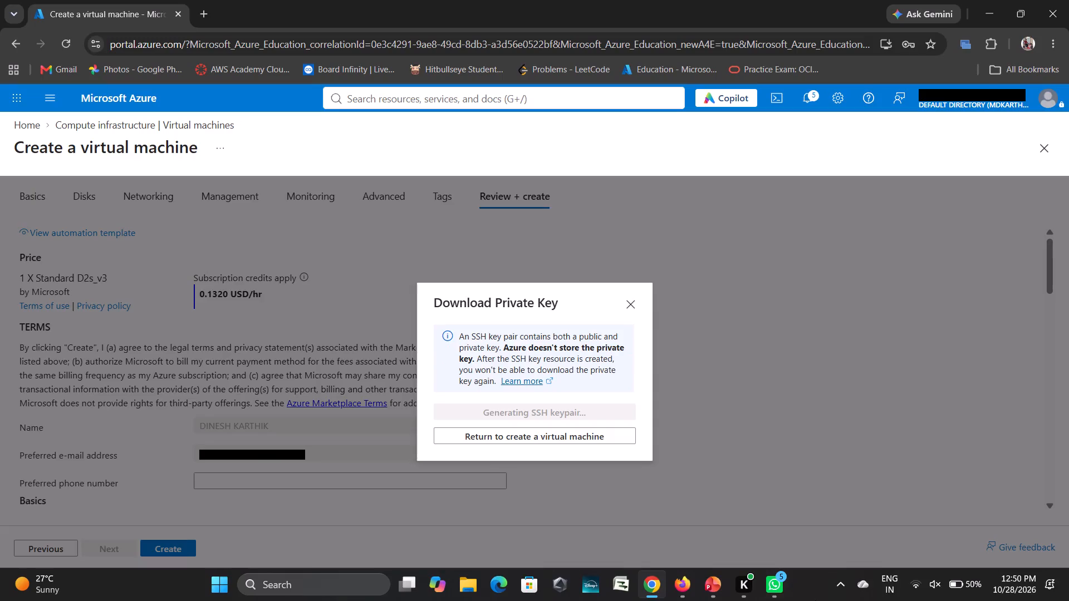
left_click(719, 588)
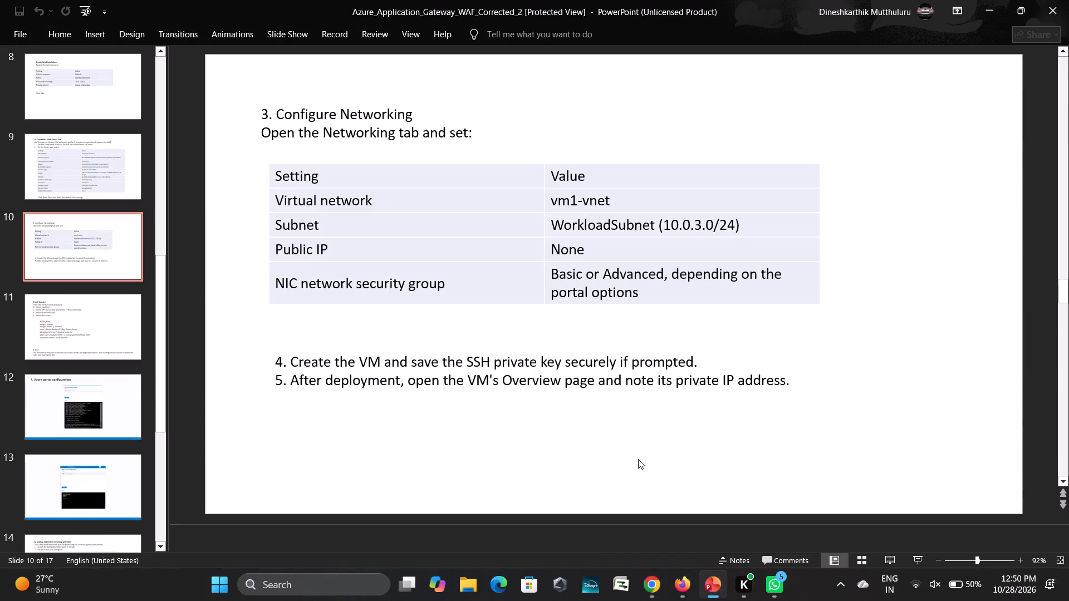
left_click(654, 587)
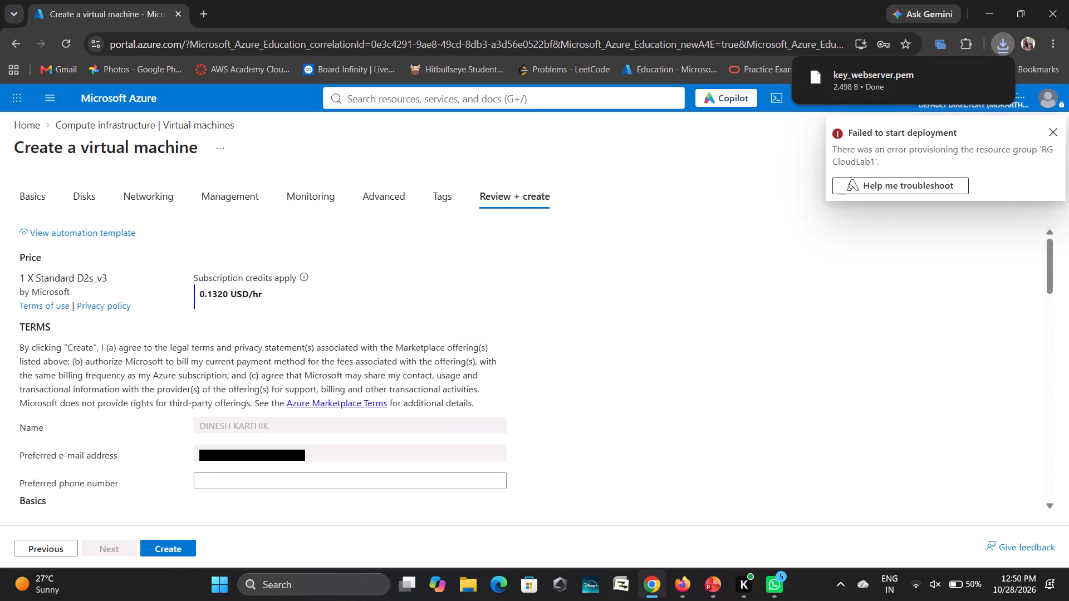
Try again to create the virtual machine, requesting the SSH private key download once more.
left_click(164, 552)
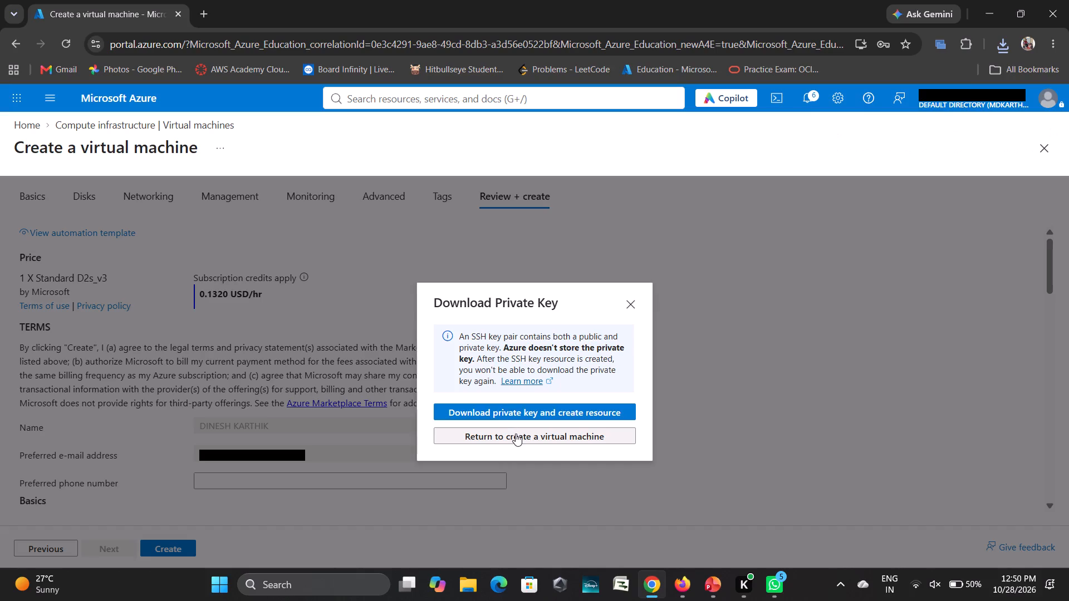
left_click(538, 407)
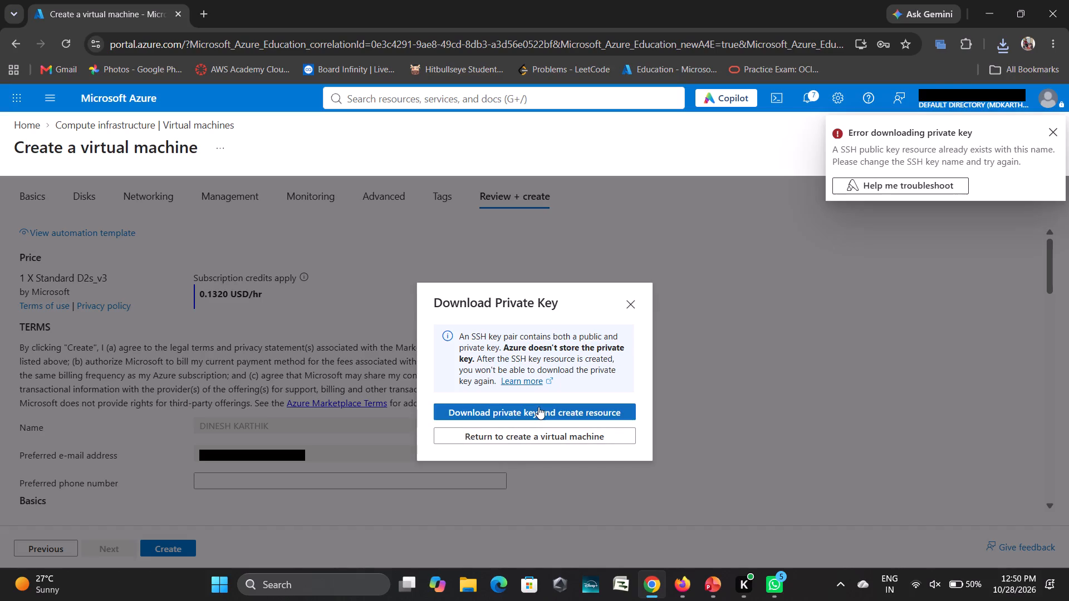
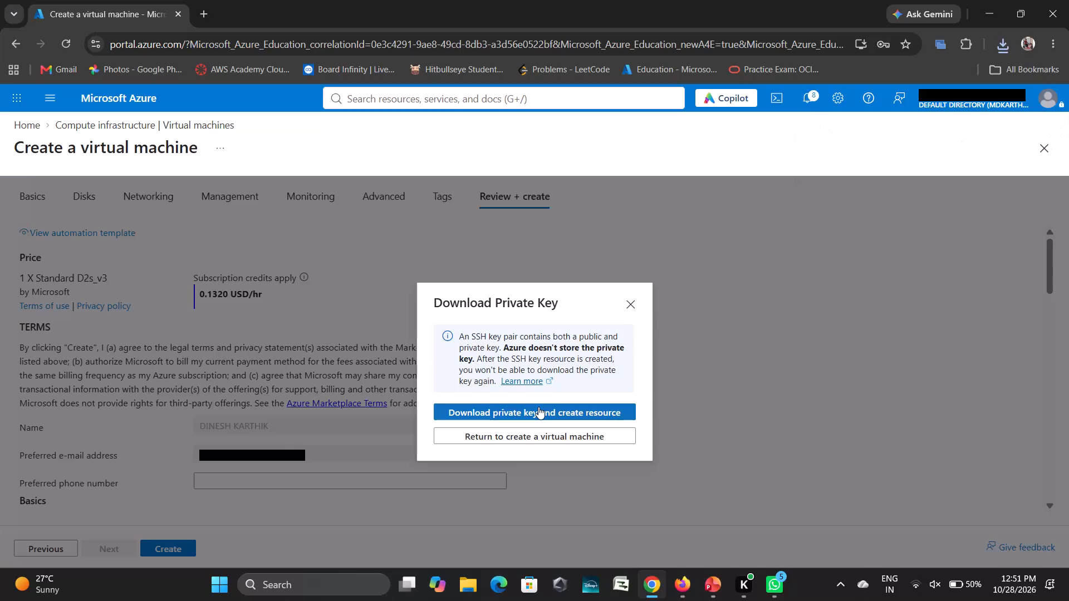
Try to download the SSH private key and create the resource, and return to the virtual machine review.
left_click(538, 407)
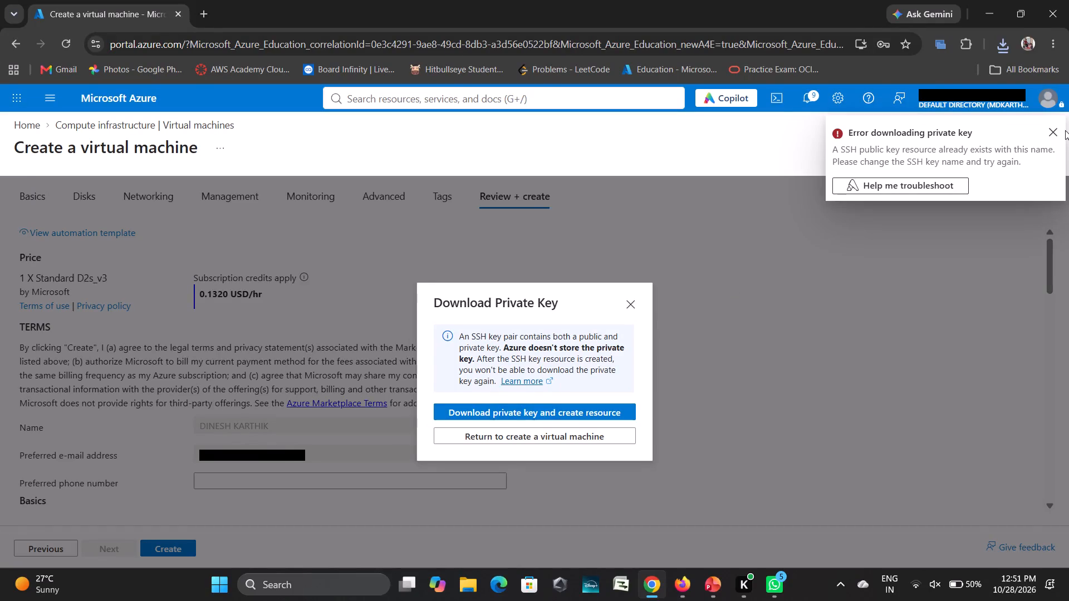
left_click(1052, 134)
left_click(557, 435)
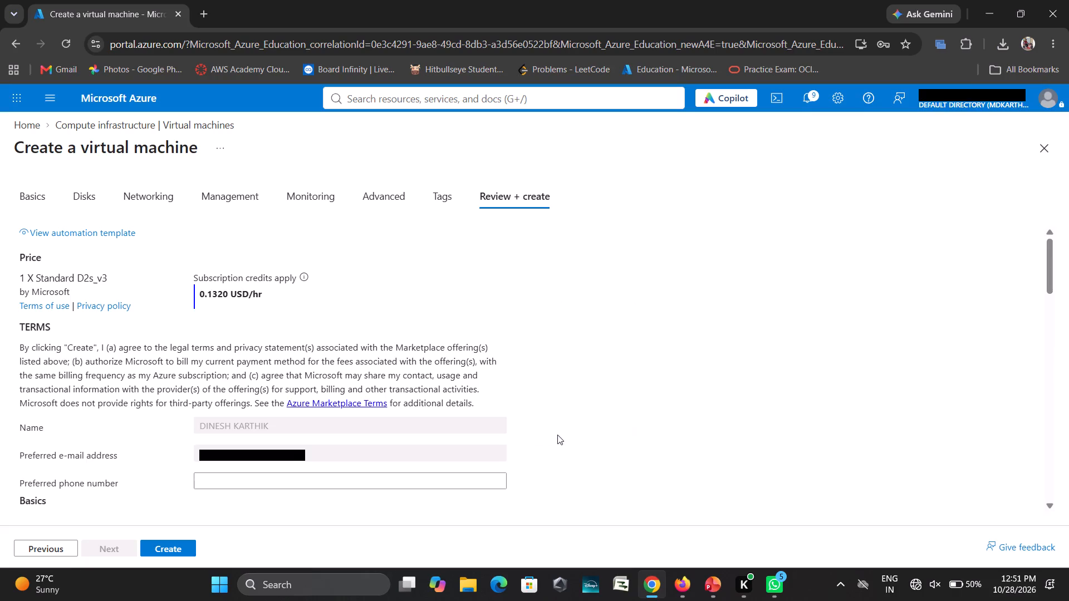
Check the configuration summary of machine1, from the basic settings and SSH key pair name through the advanced settings.
scroll(431, 433, "down", 5)
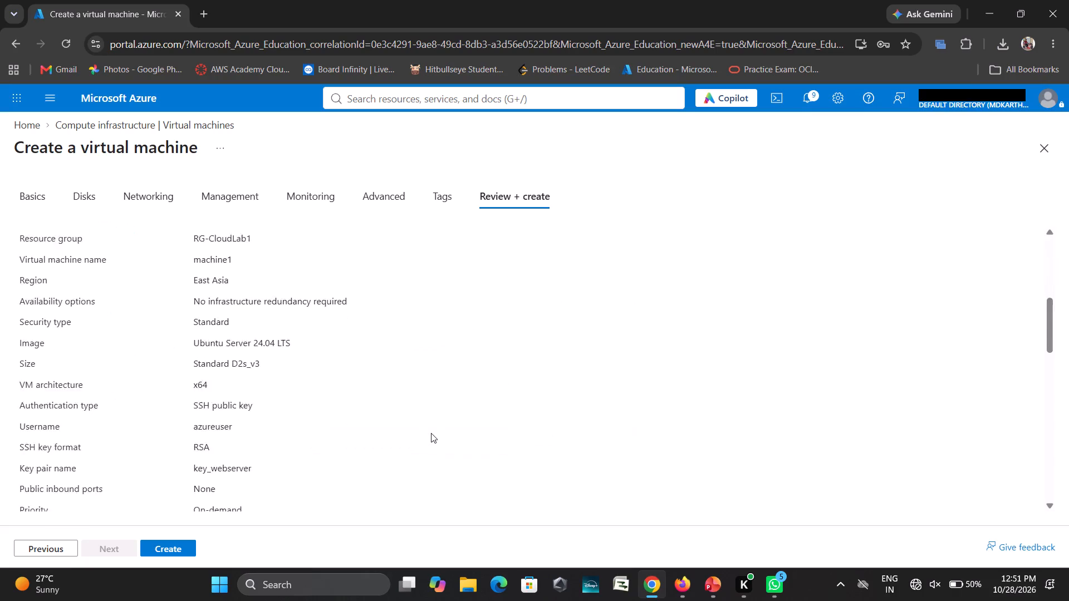
scroll(431, 433, "down", 11)
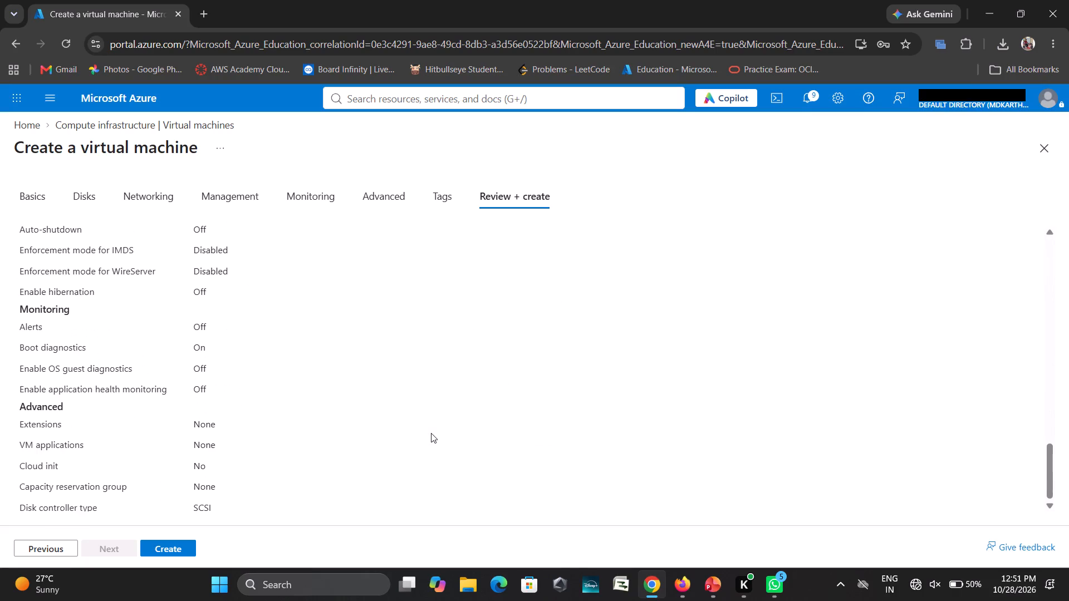
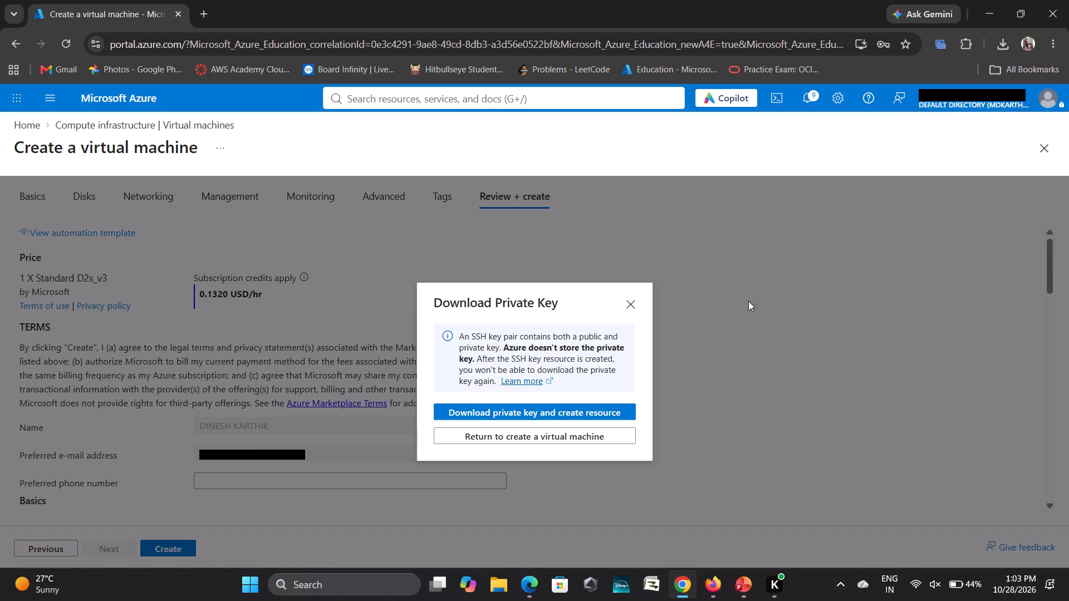
Return to creating the virtual machine and check the Basics settings before switching to the PowerPoint guide.
left_click(587, 433)
left_click(31, 193)
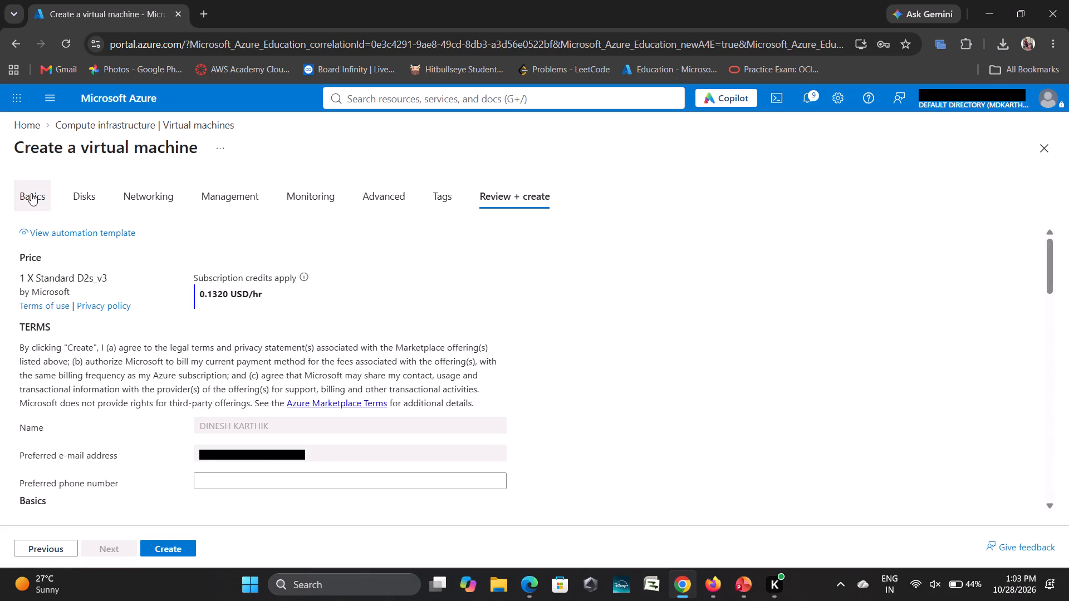
scroll(241, 329, "down", 4)
scroll(241, 329, "up", 7)
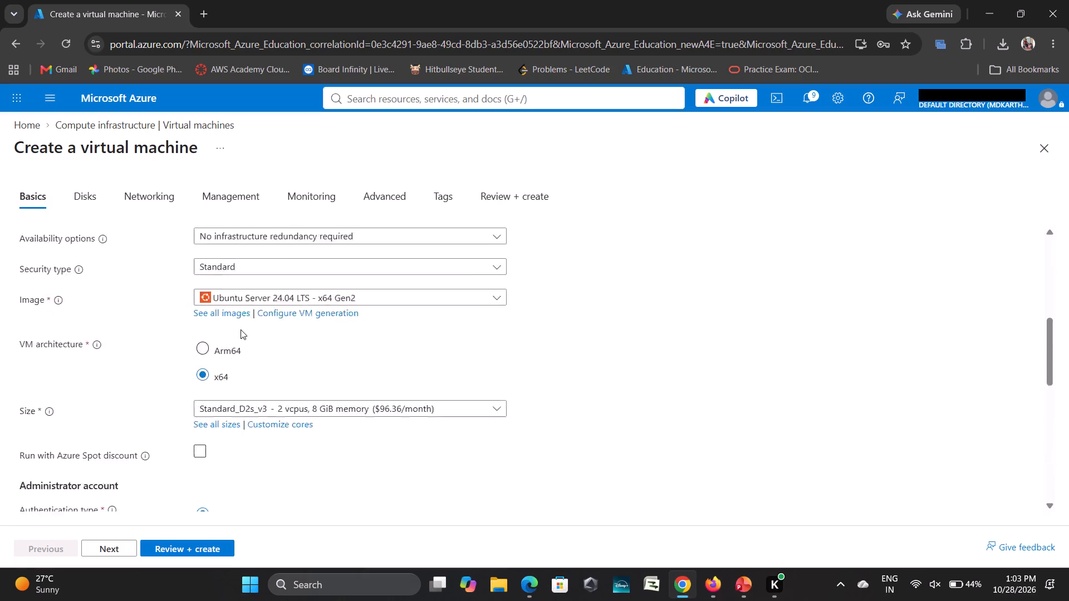
scroll(241, 329, "up", 6)
left_click(710, 587)
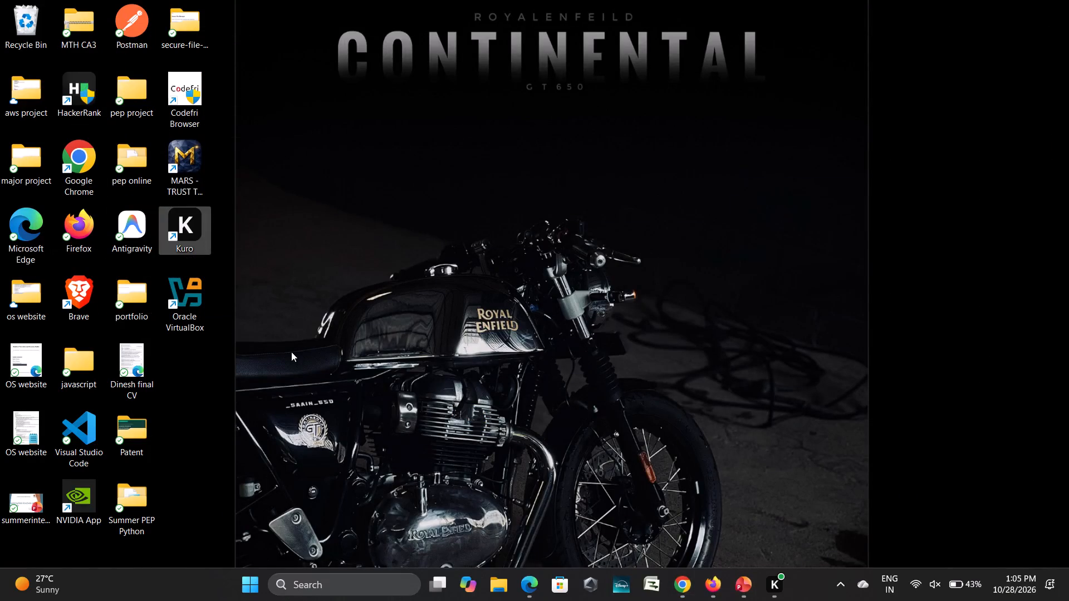
Open a new Chrome window, search Google for souled store, and proceed to the thesouledstore.com website.
double_click(84, 157)
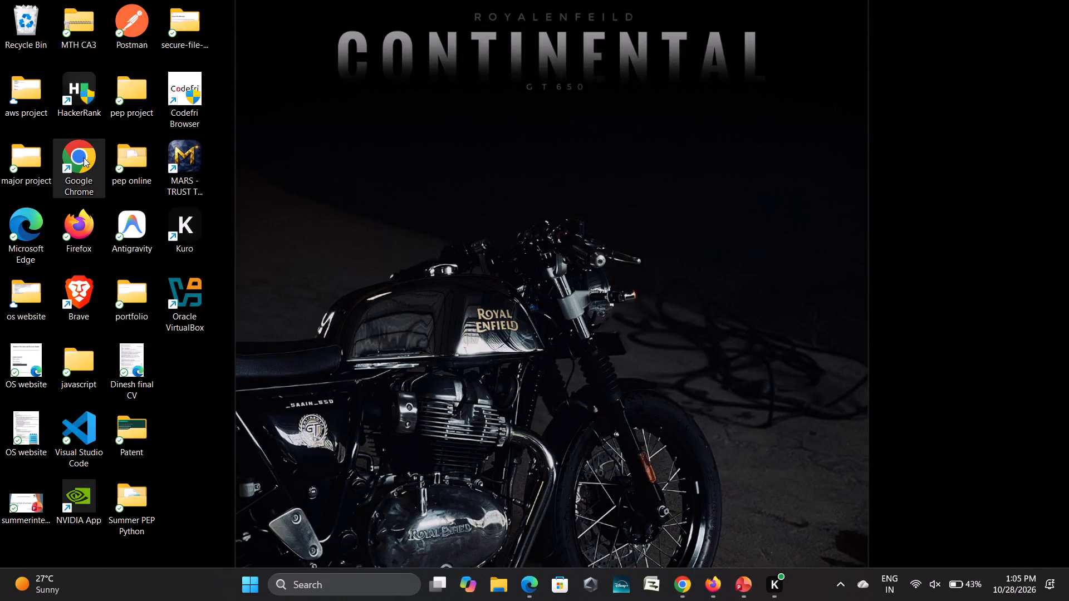
left_click(321, 280)
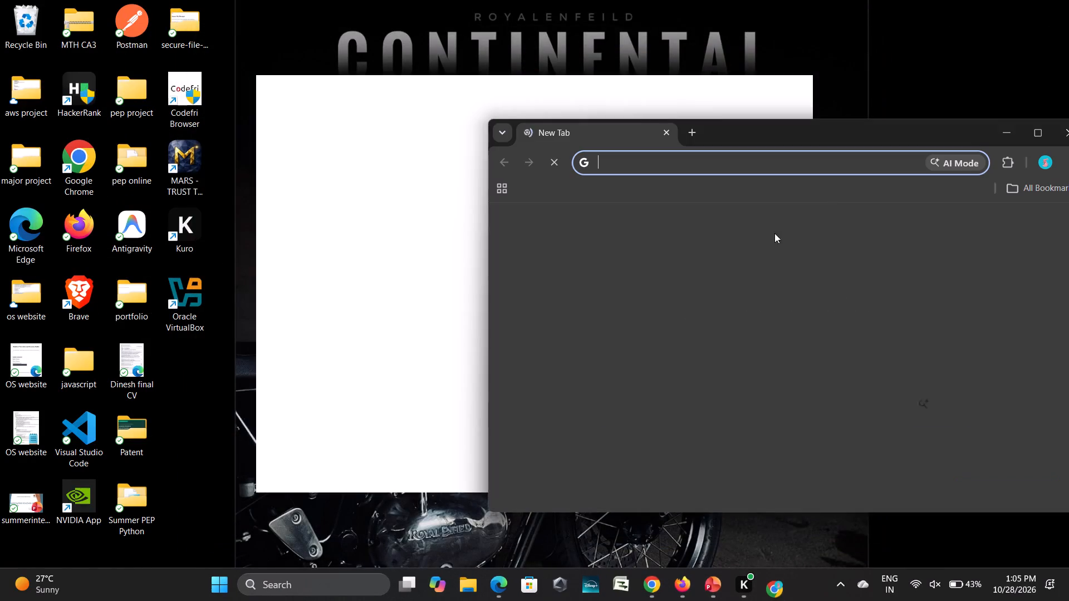
left_click(1044, 136)
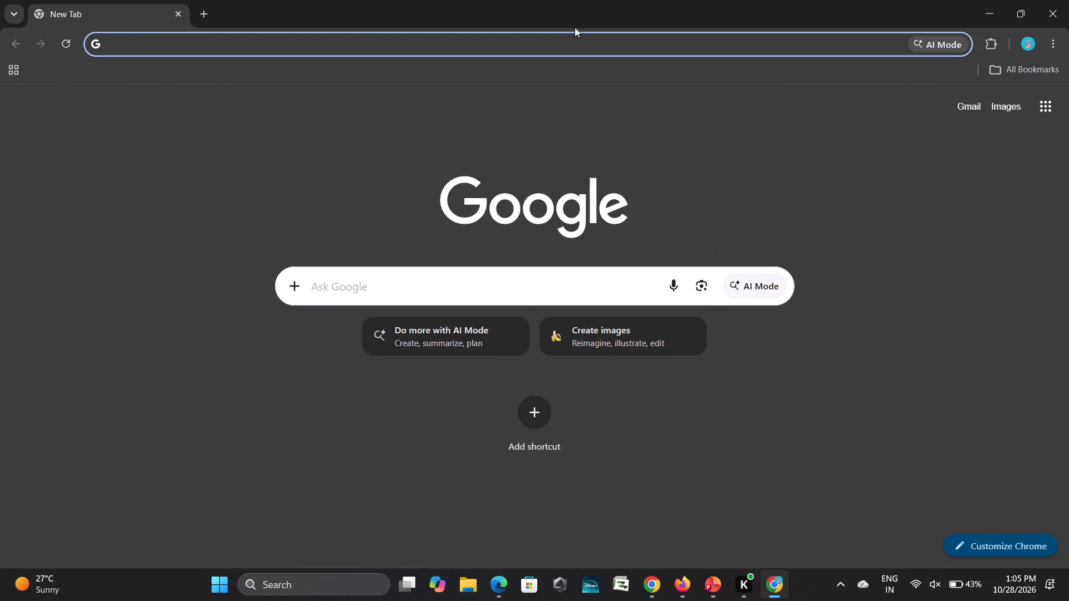
left_click(579, 46)
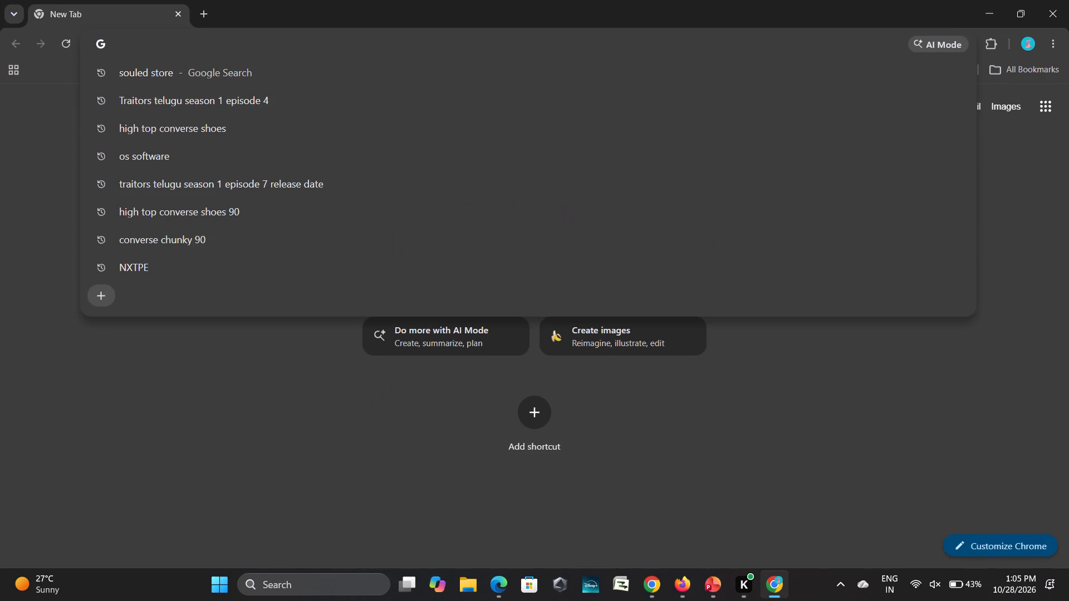
left_click(422, 70)
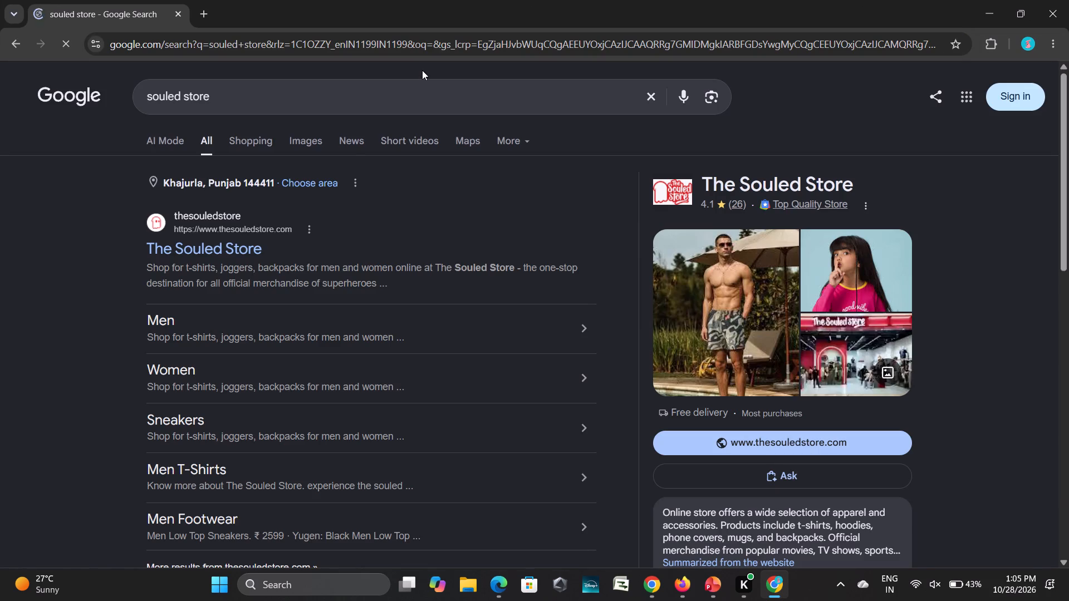
left_click(235, 243)
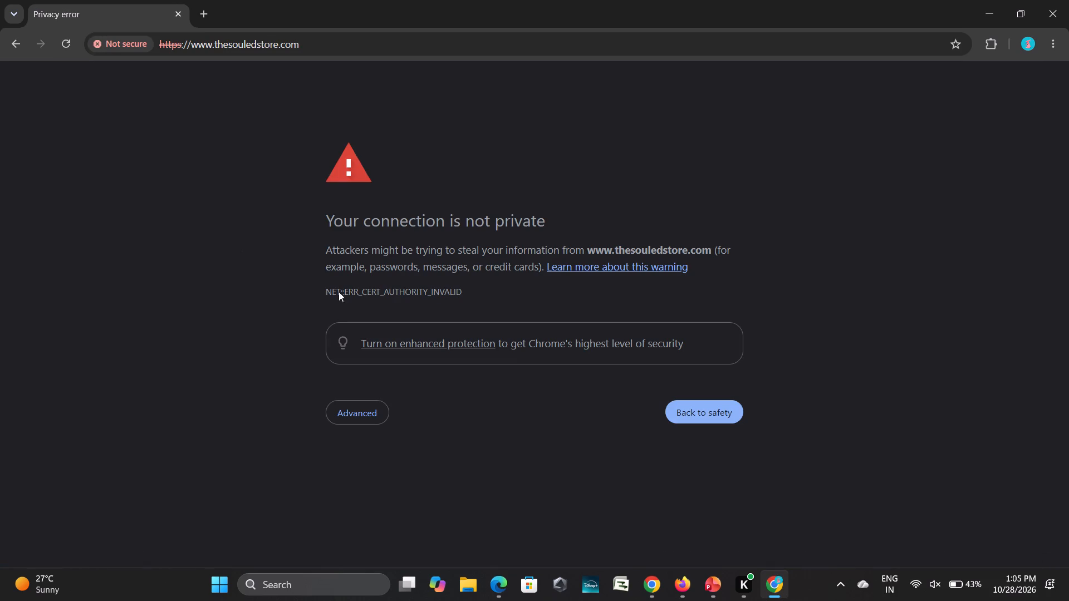
left_click(361, 416)
scroll(361, 416, "down", 2)
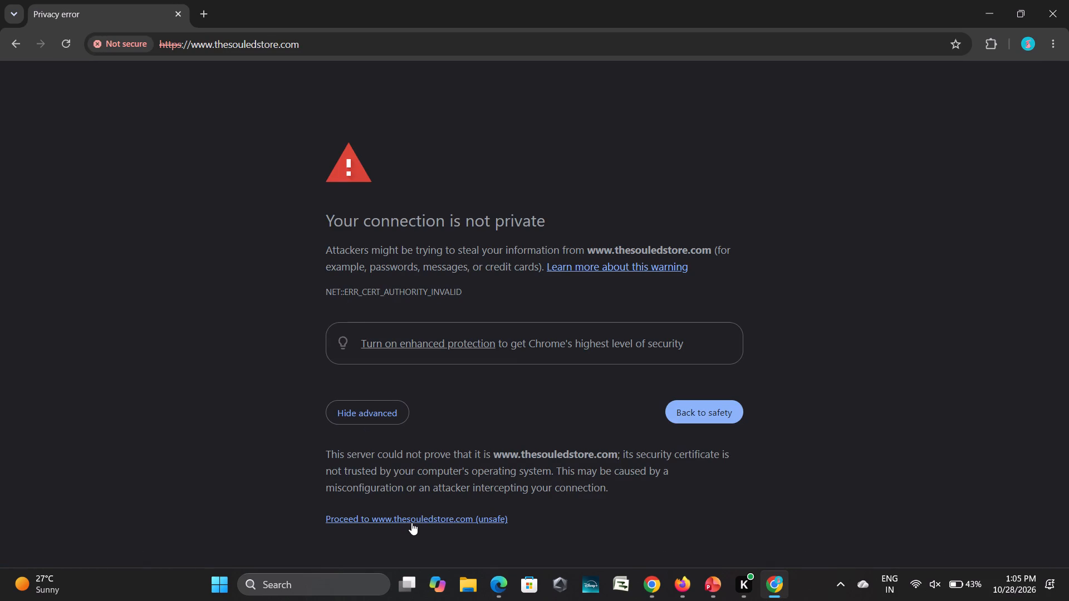
left_click(411, 523)
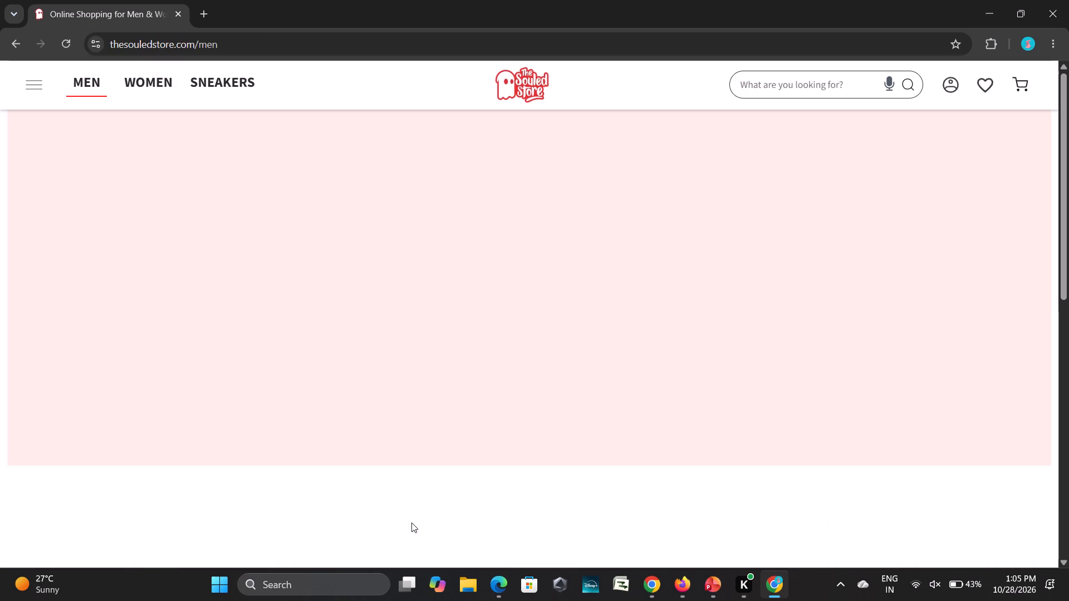
Browse the men's categories on The Souled Store and look through the Men Footwear listing.
scroll(249, 282, "down", 2)
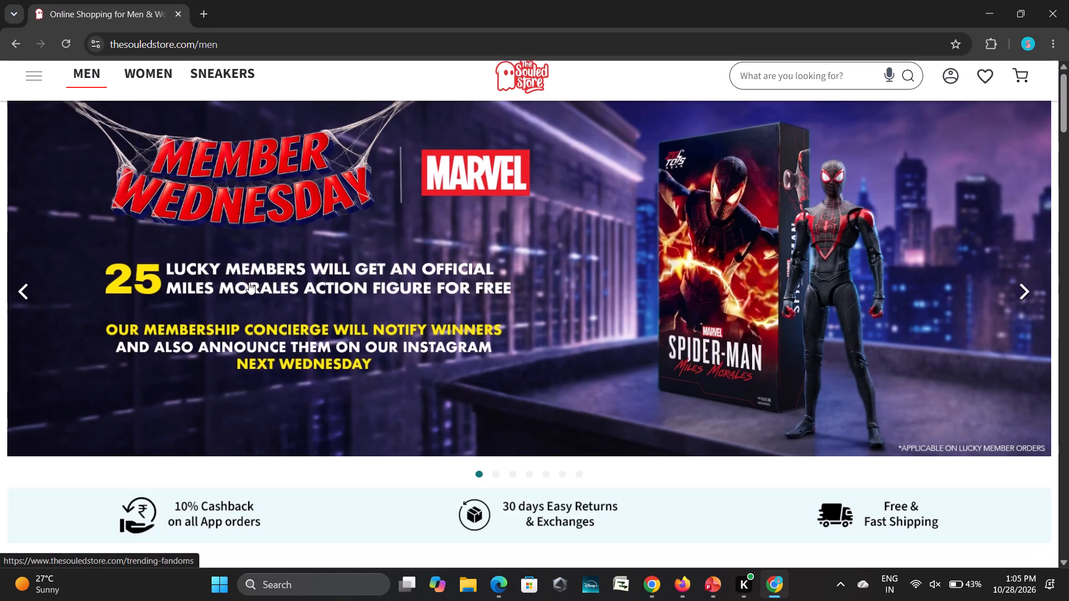
scroll(249, 282, "down", 15)
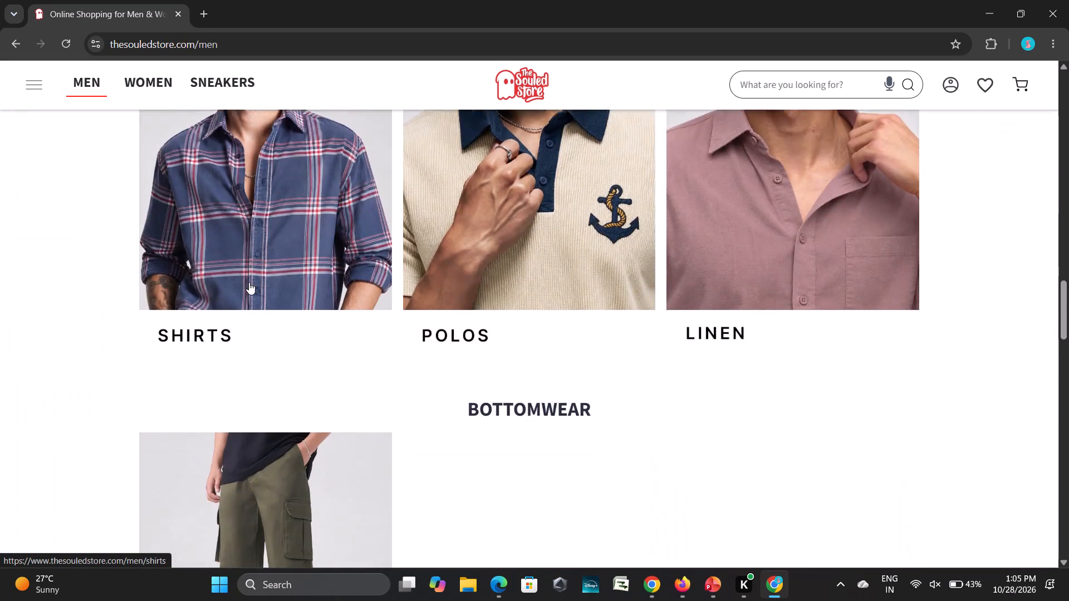
scroll(249, 282, "down", 11)
scroll(257, 204, "up", 1)
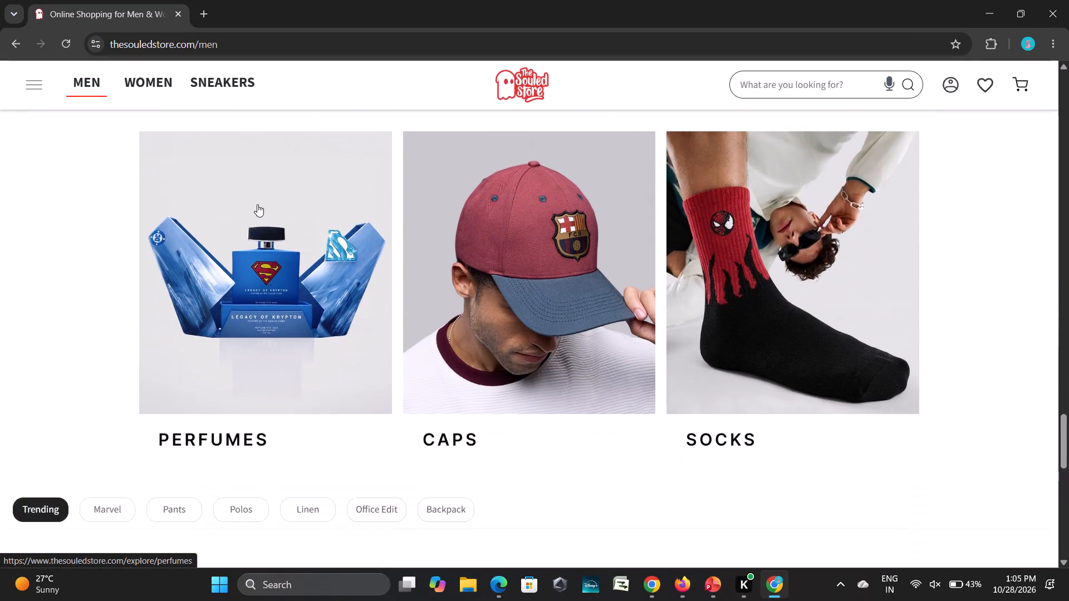
scroll(257, 204, "up", 4)
left_click(285, 249)
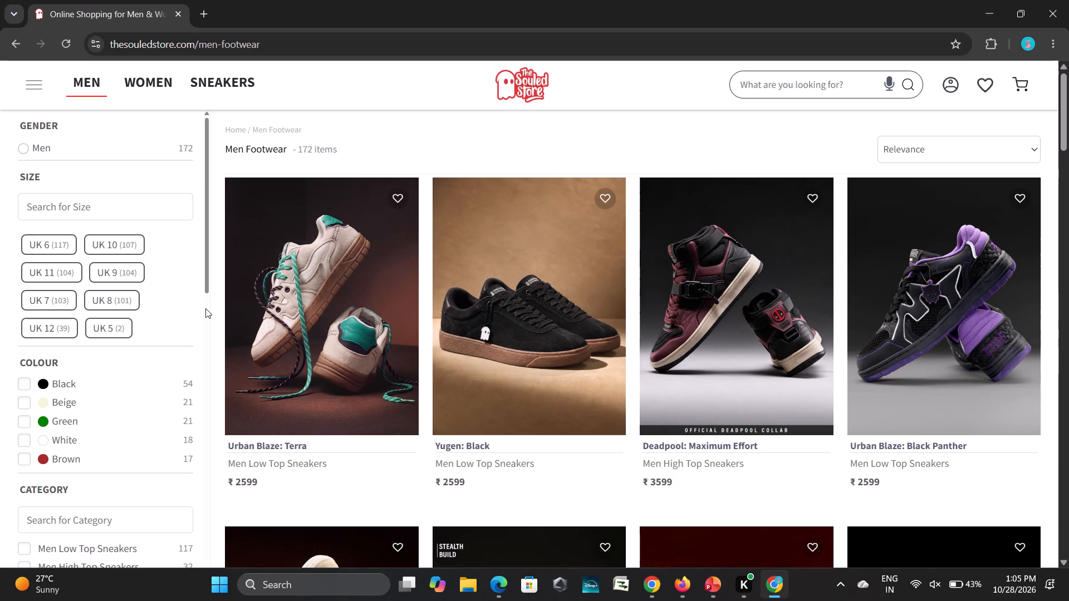
scroll(108, 318, "down", 4)
scroll(358, 401, "down", 6)
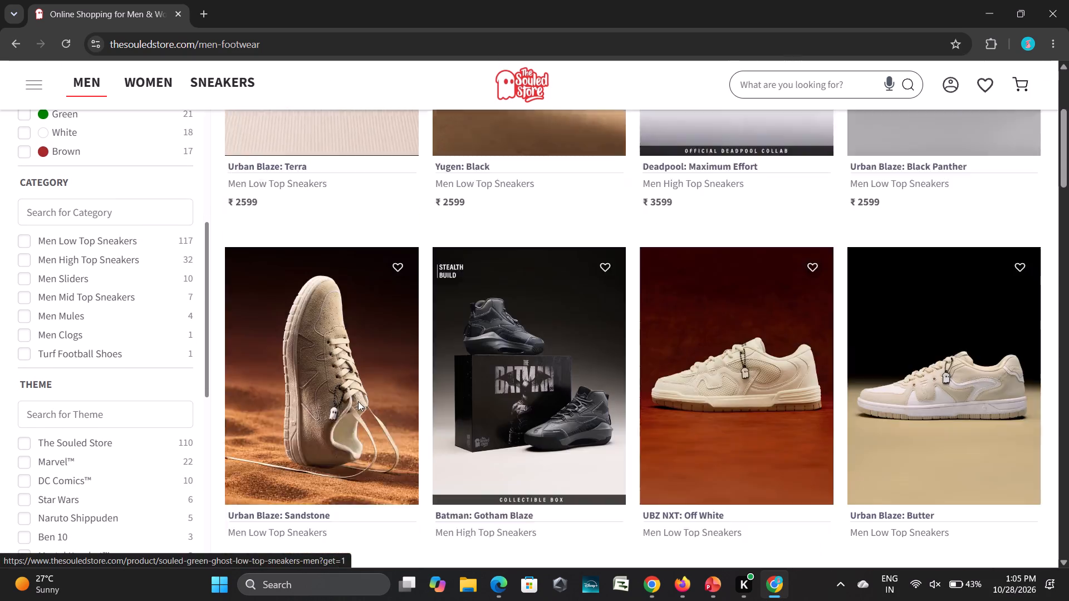
scroll(358, 401, "down", 3)
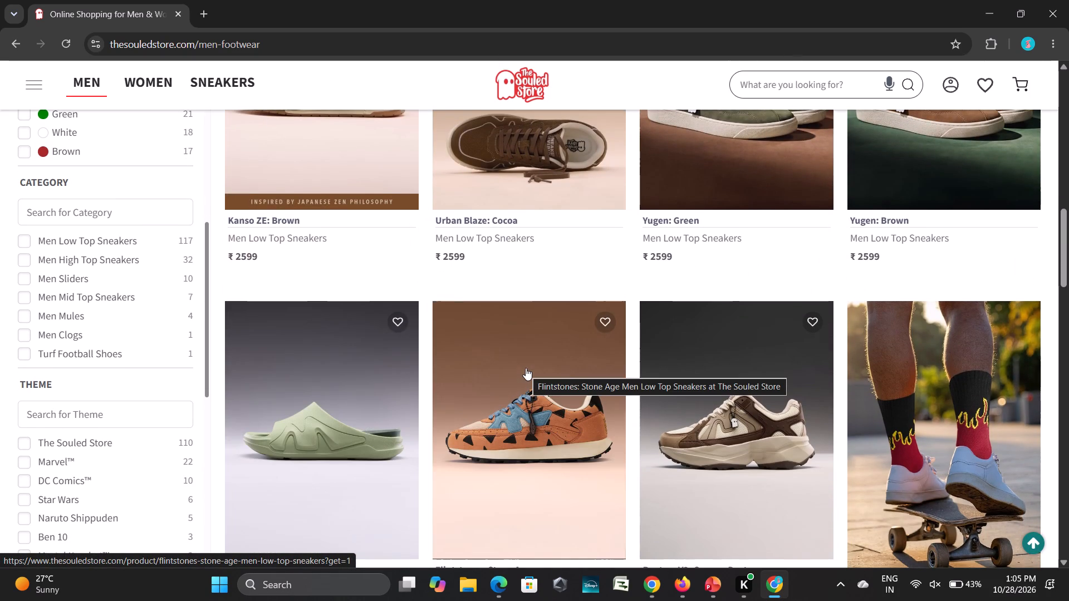
key("alt+Tab")
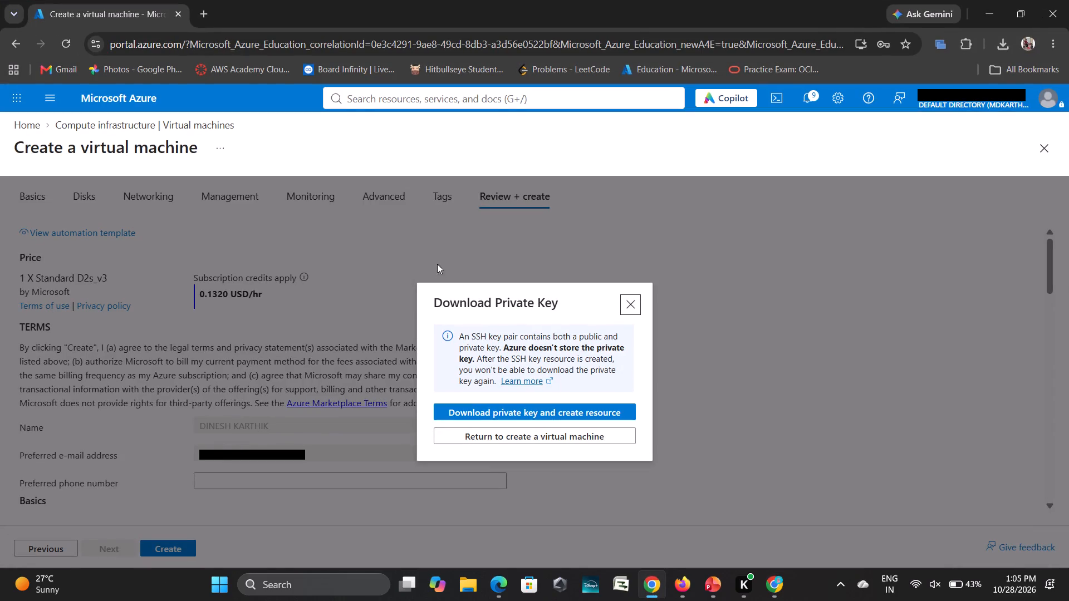
key("alt+Tab")
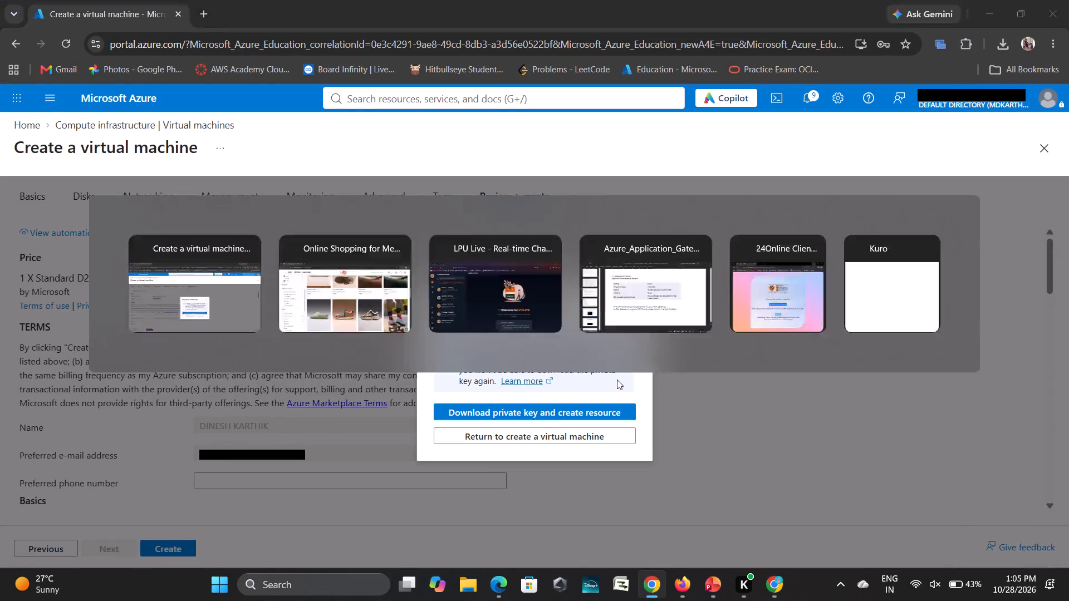
scroll(745, 423, "down", 1)
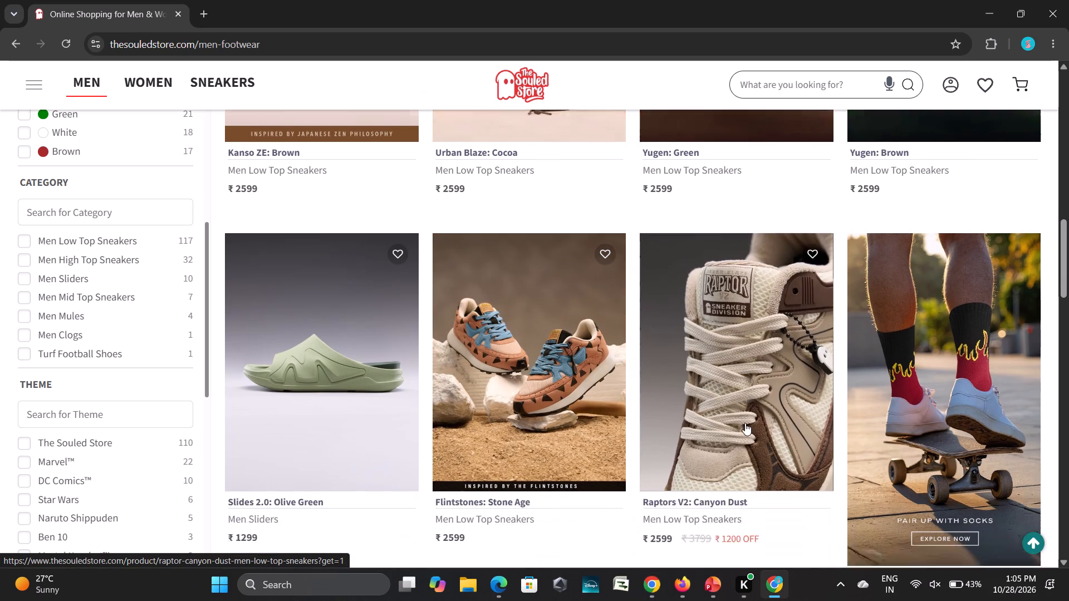
scroll(745, 423, "down", 2)
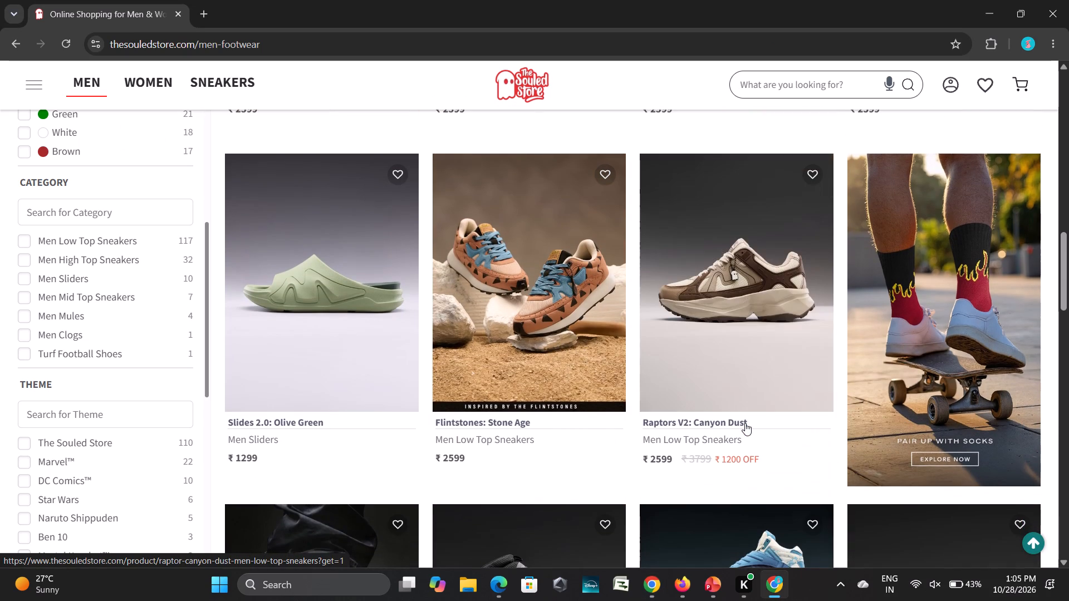
Return to the Azure window, dismiss the private key download prompt, and review machine1's Basics settings through key pair name and inbound ports.
left_click(654, 589)
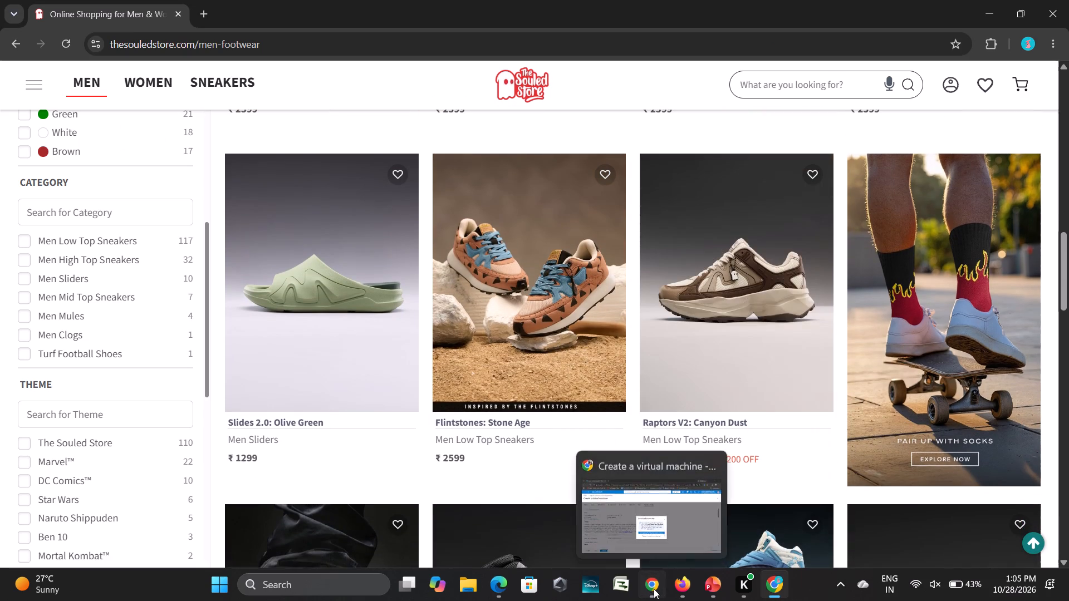
left_click(630, 309)
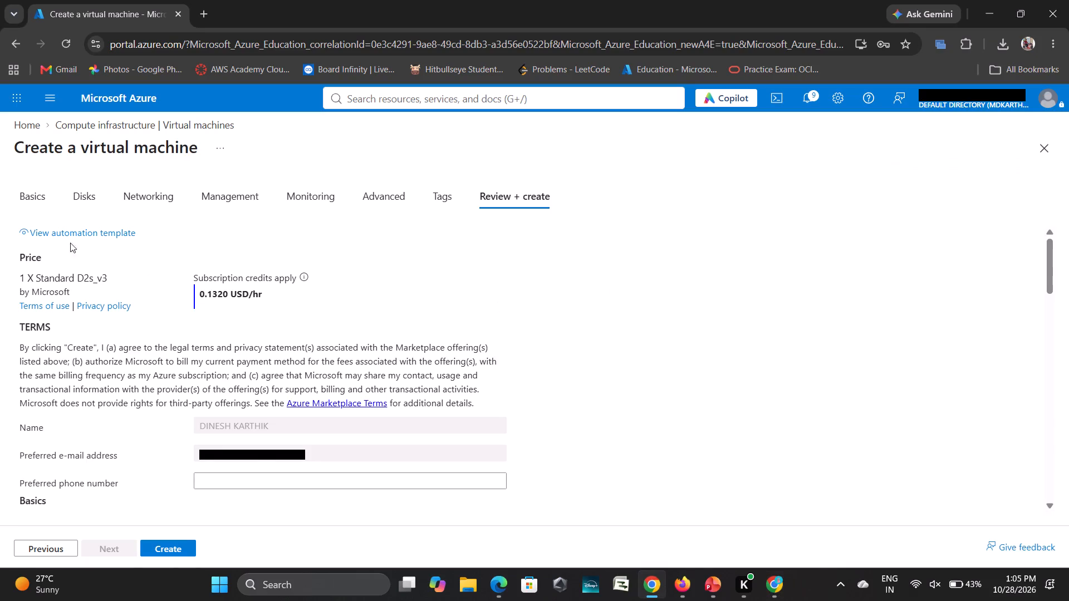
left_click(37, 200)
scroll(479, 353, "up", 8)
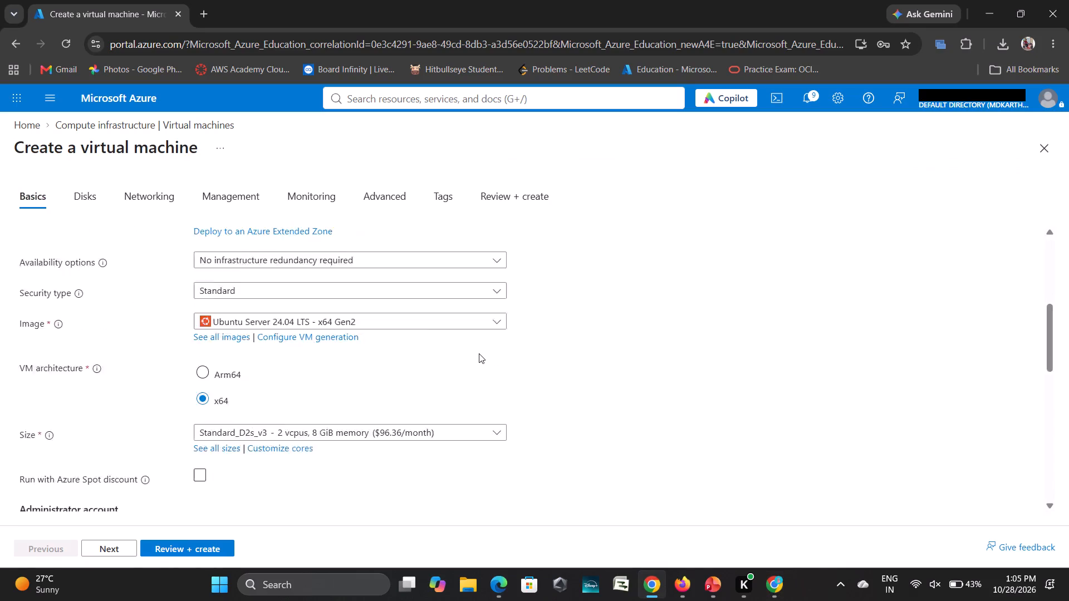
scroll(479, 353, "down", 2)
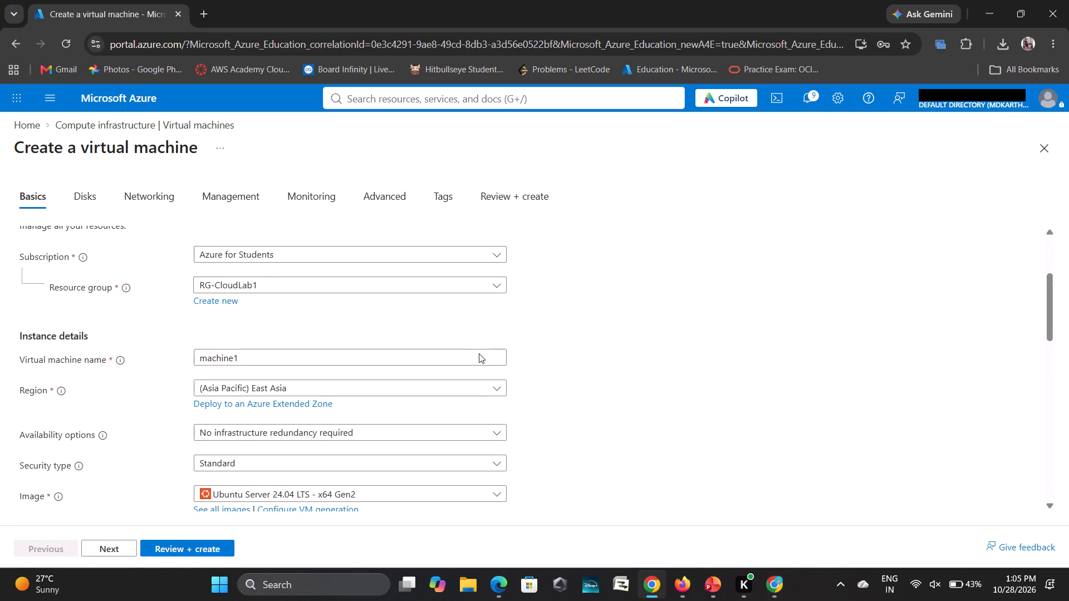
scroll(479, 353, "down", 5)
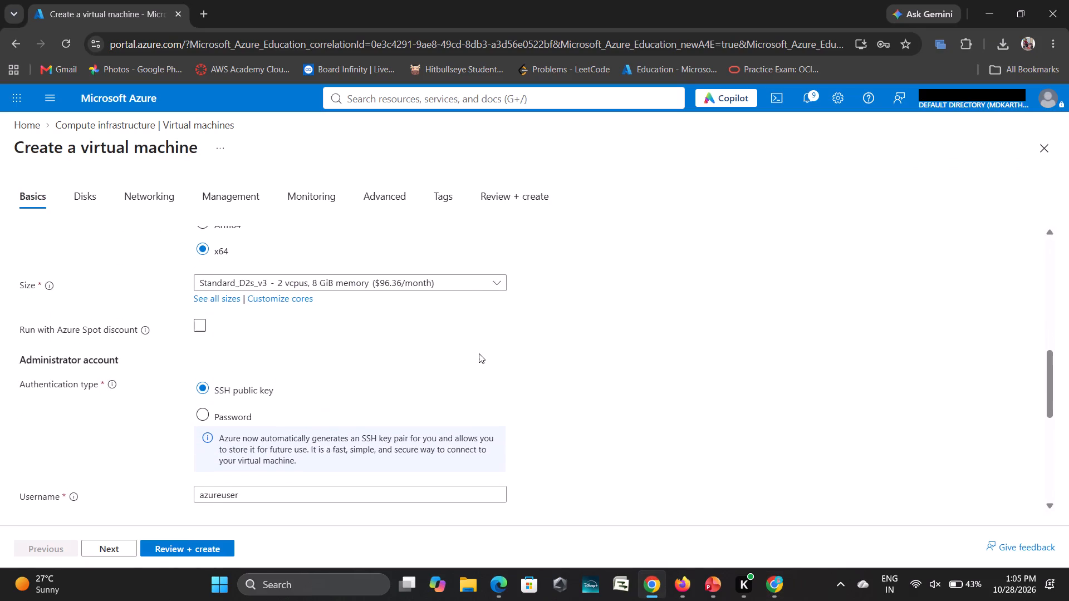
scroll(479, 353, "down", 6)
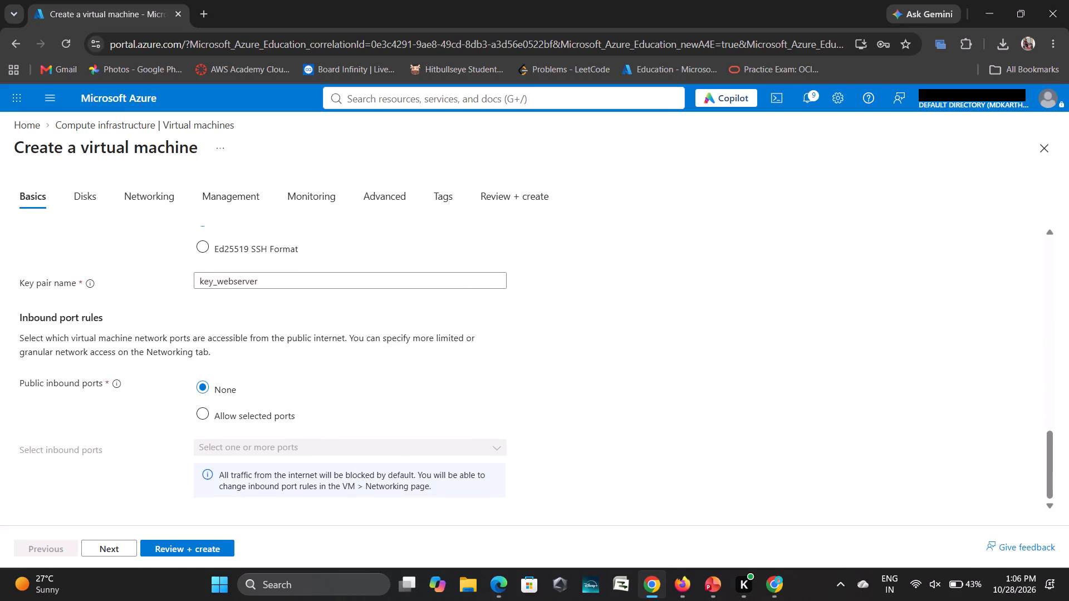
scroll(326, 341, "up", 11)
Consult the Create the Web Server VM slide in the PowerPoint guide for the Basics settings, and return to the Azure form.
left_click(719, 584)
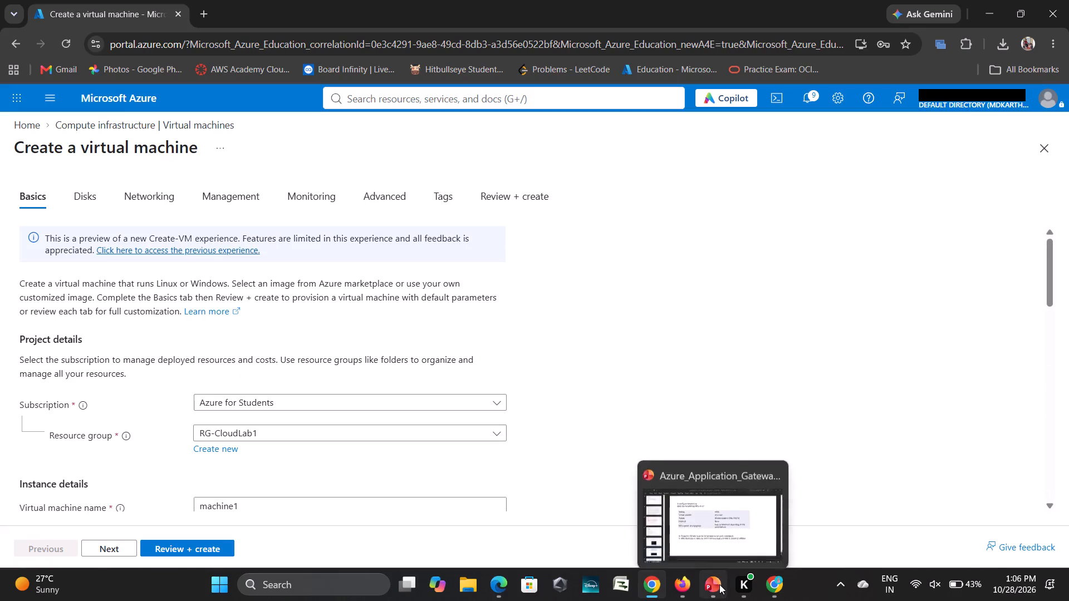
key("Up")
key("Up")
key("Down")
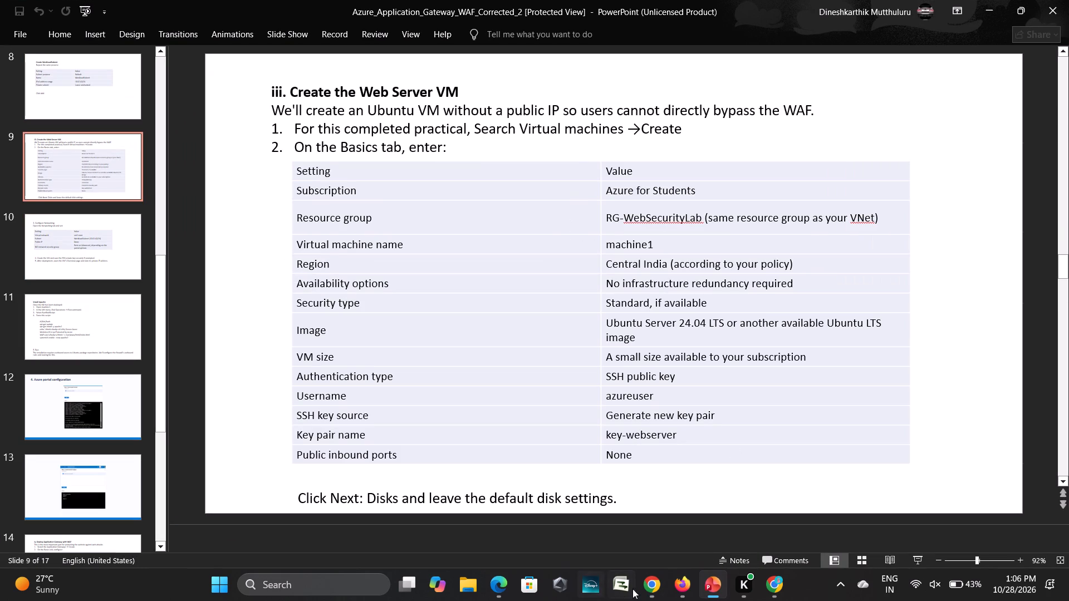
left_click(646, 593)
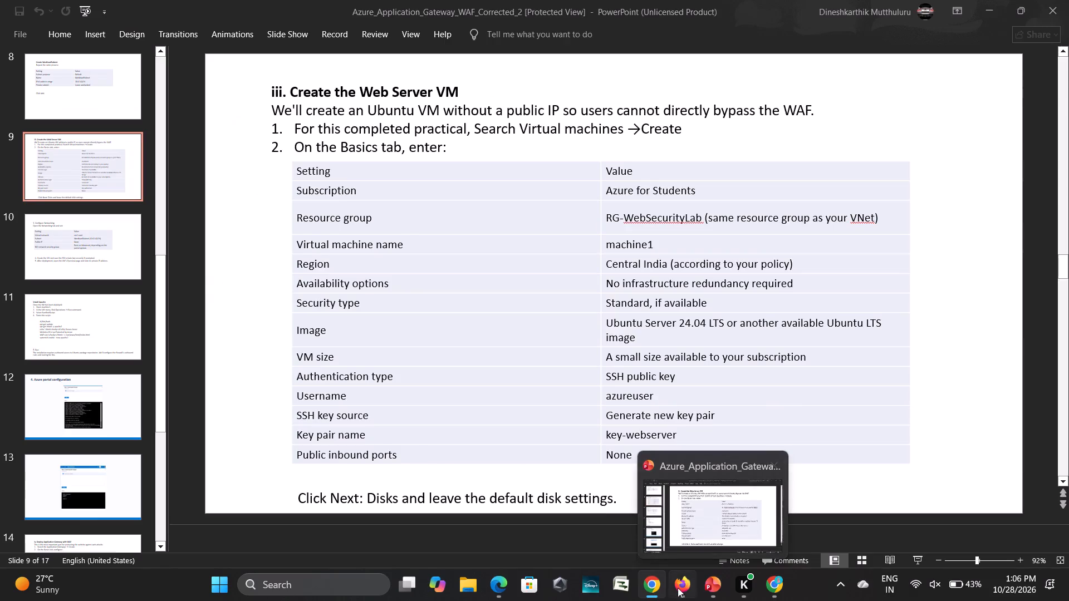
Place the PowerPoint guide beside the Azure form and enlarge the Create the Web Server VM slide so its settings table is readable.
left_click(714, 582)
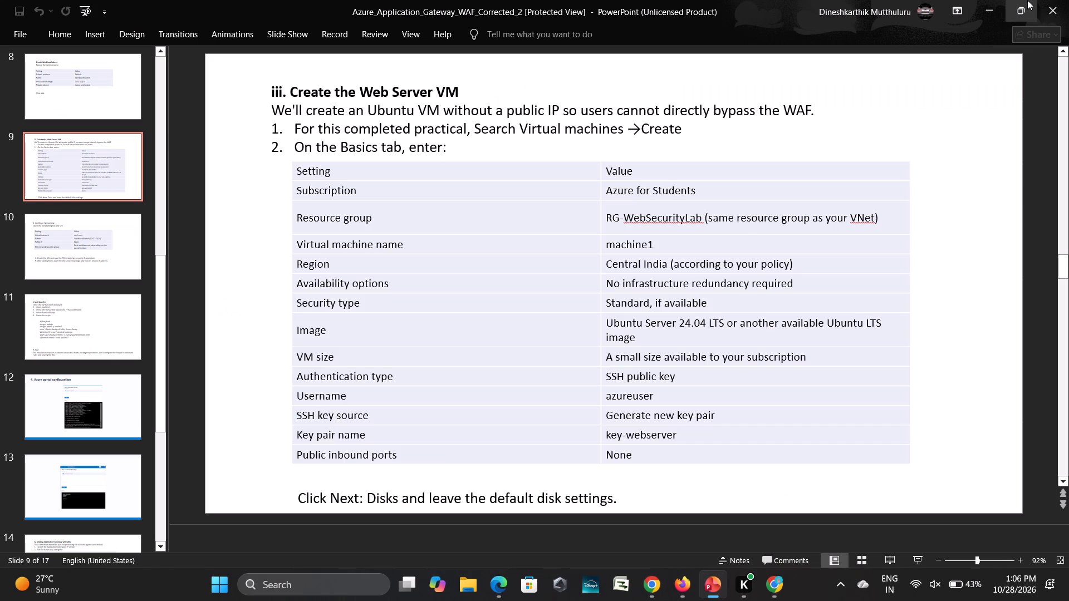
left_click(1041, 100)
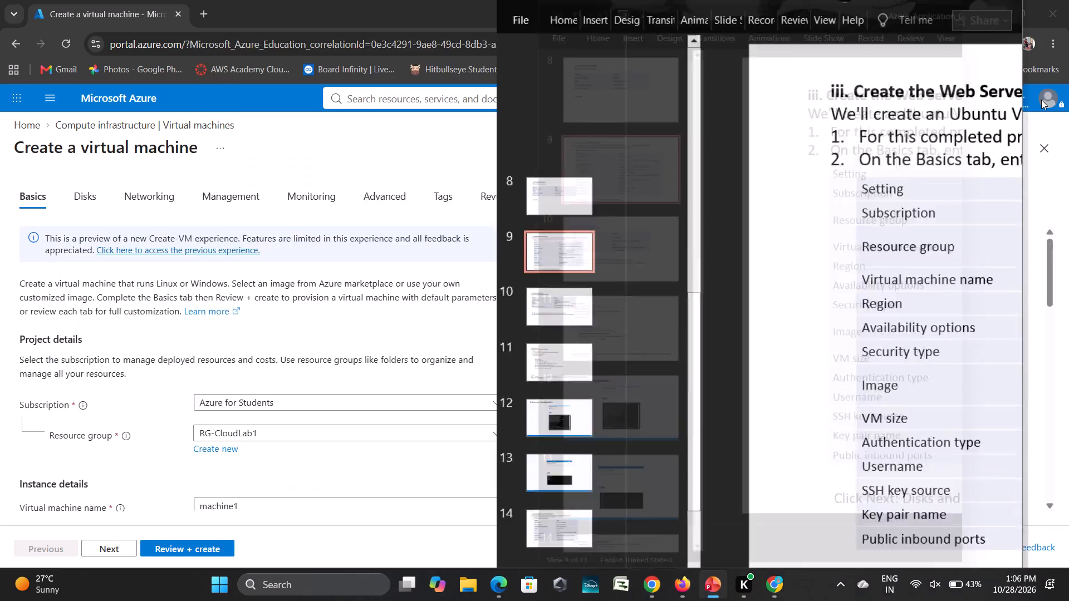
left_click(882, 263)
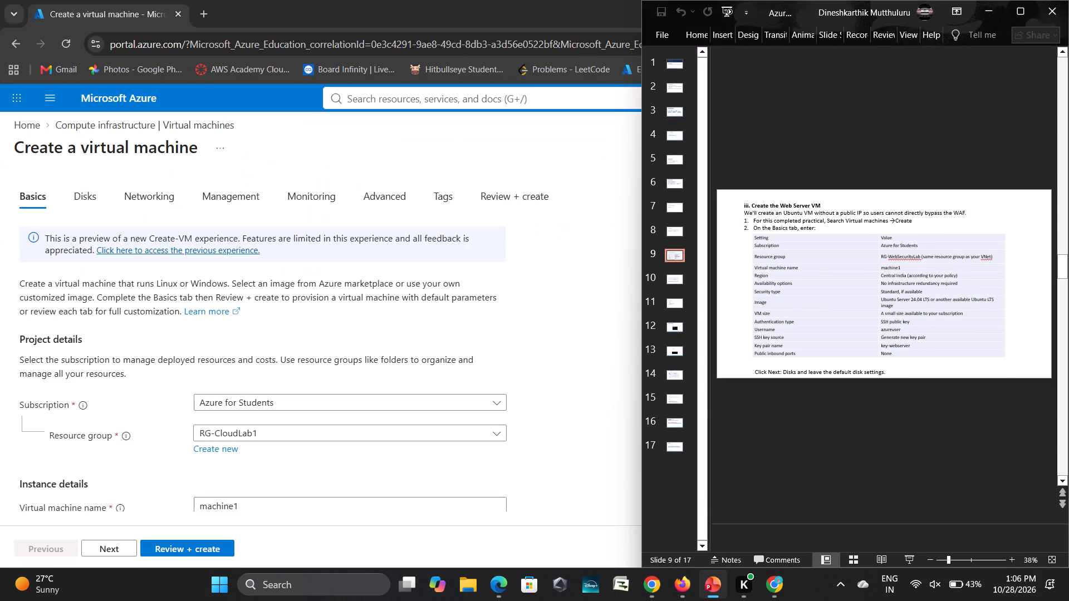
scroll(882, 263, "up", 5, "ctrl")
scroll(882, 263, "left", 2)
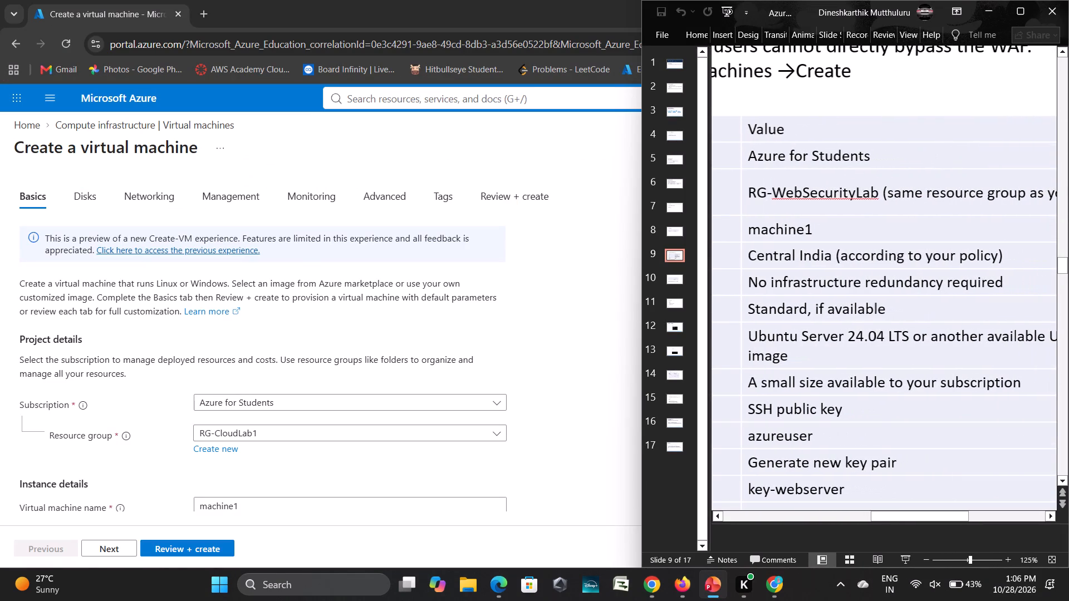
scroll(882, 263, "down", 3, "ctrl")
scroll(882, 263, "right", 1)
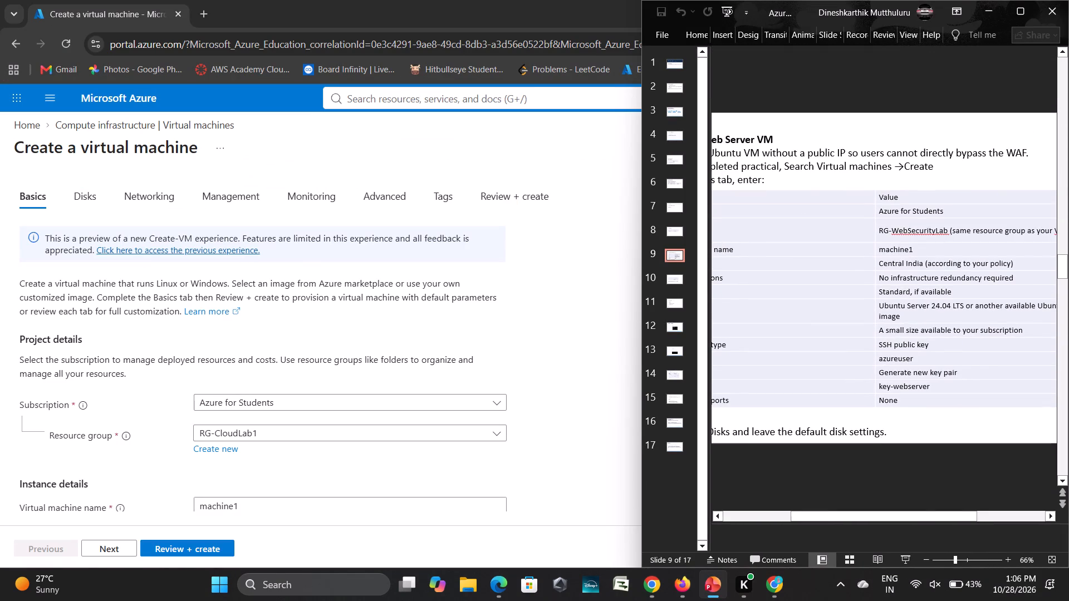
scroll(882, 263, "right", 2)
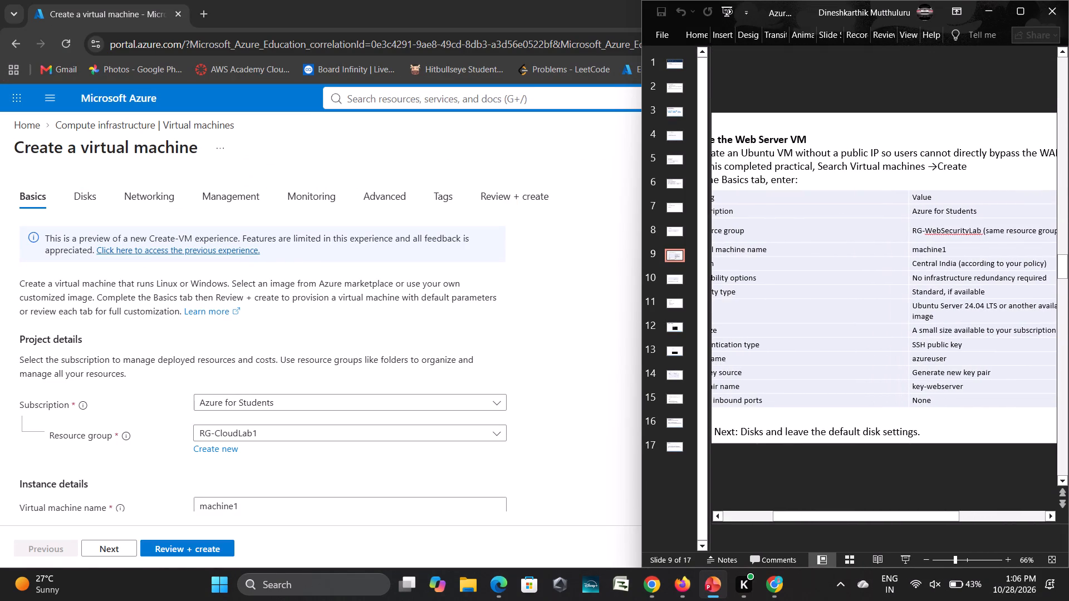
Compare machine1's project and instance details, from subscription through image and size options, with the Create the Web Server VM slide.
scroll(447, 292, "down", 2)
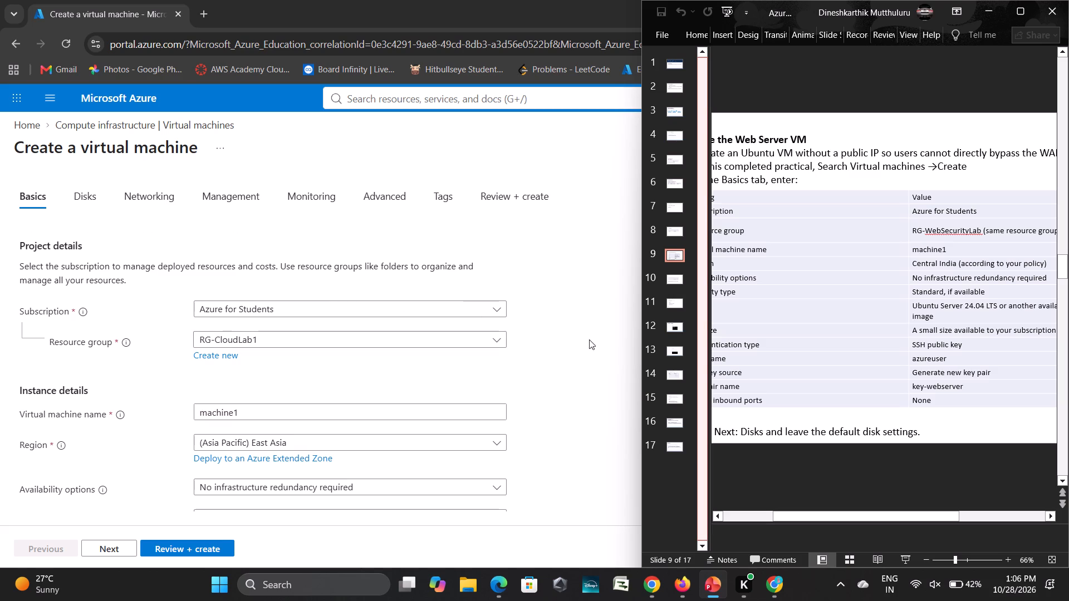
scroll(877, 285, "down", 1)
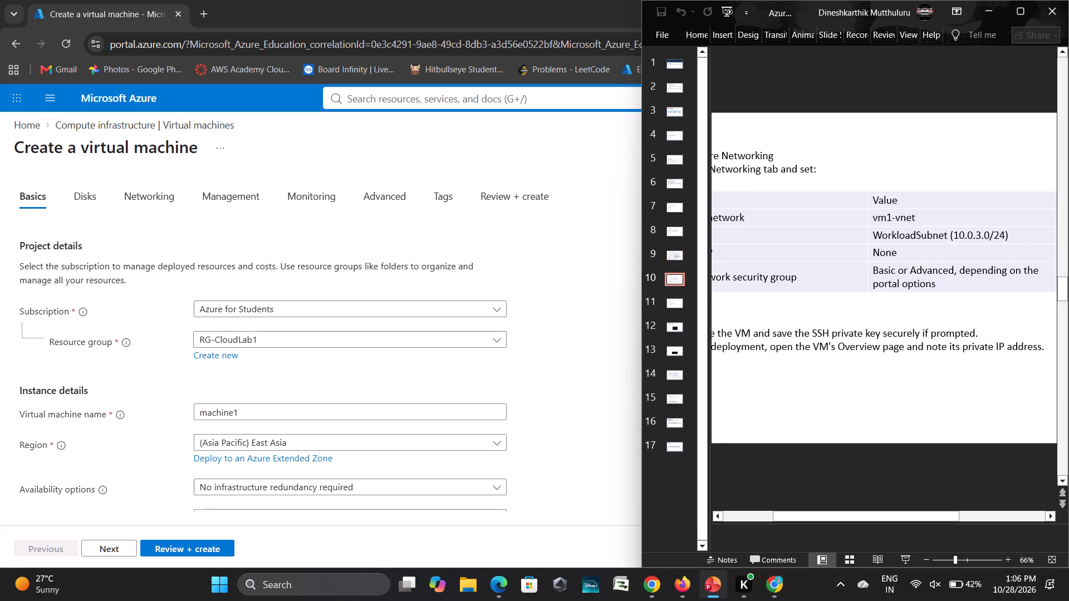
scroll(877, 285, "down", 1)
scroll(877, 285, "up", 1)
key("Down")
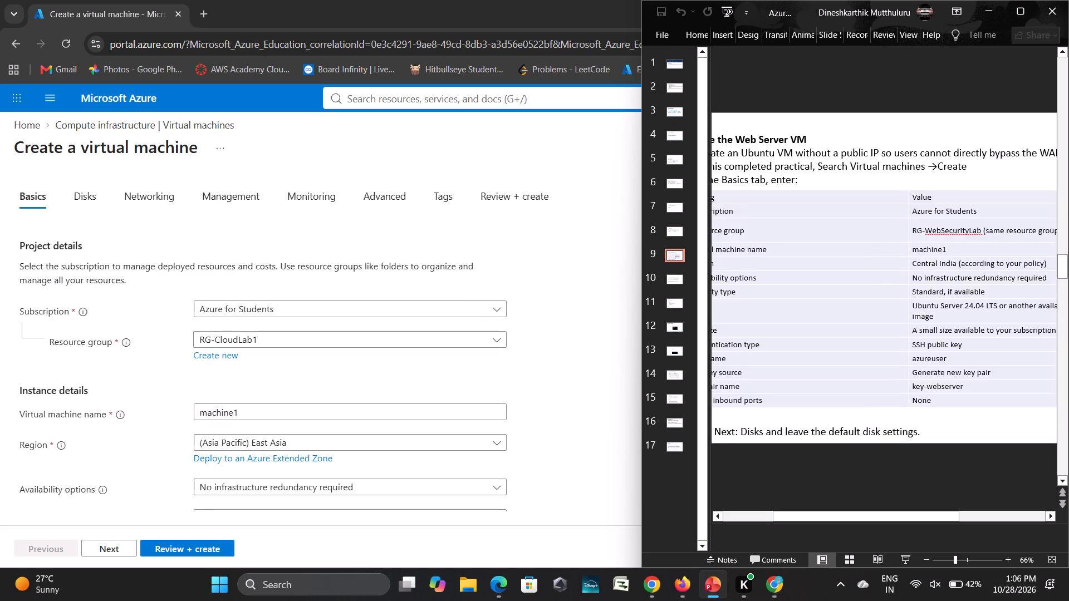
scroll(460, 391, "down", 2)
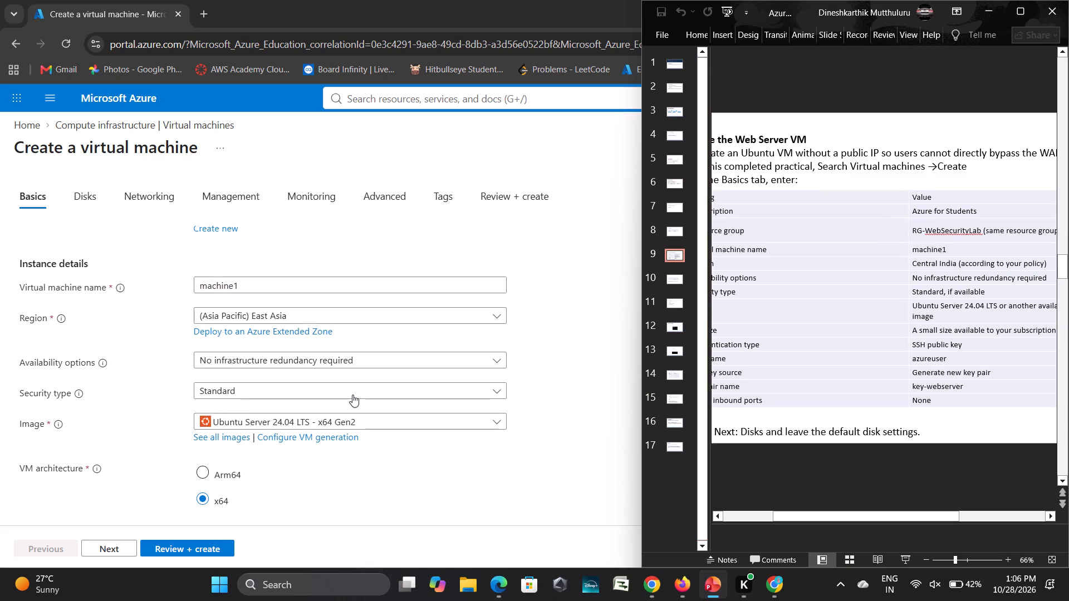
scroll(352, 395, "down", 4)
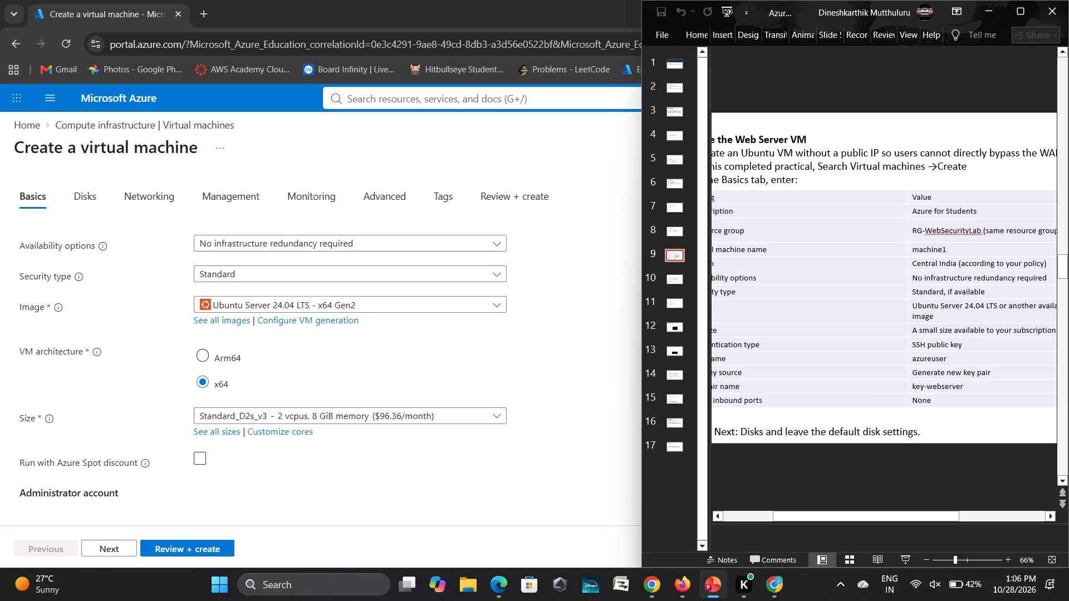
scroll(231, 399, "down", 1)
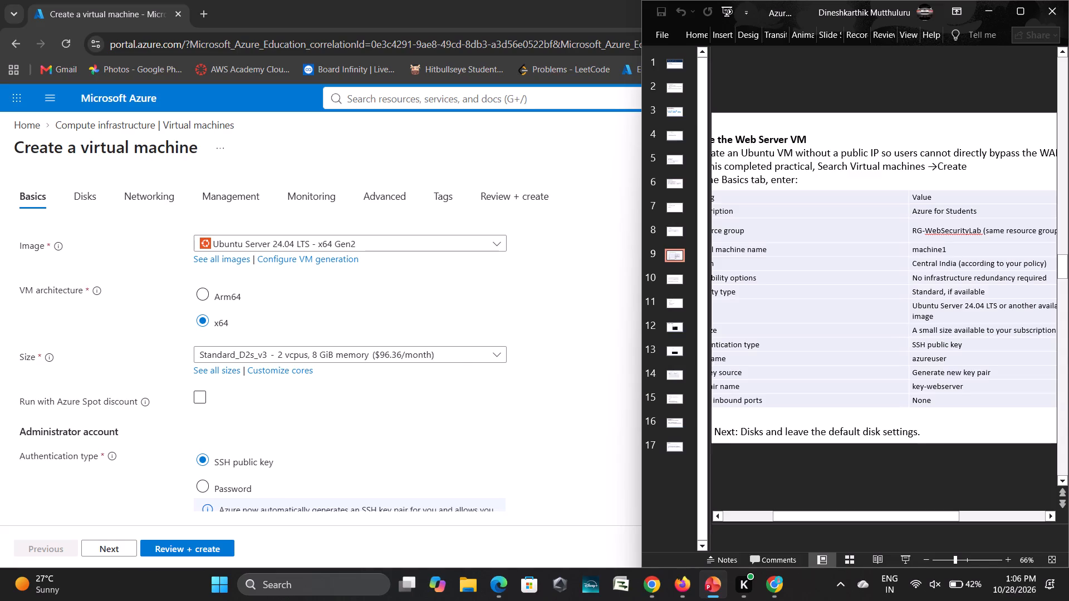
left_click(452, 354)
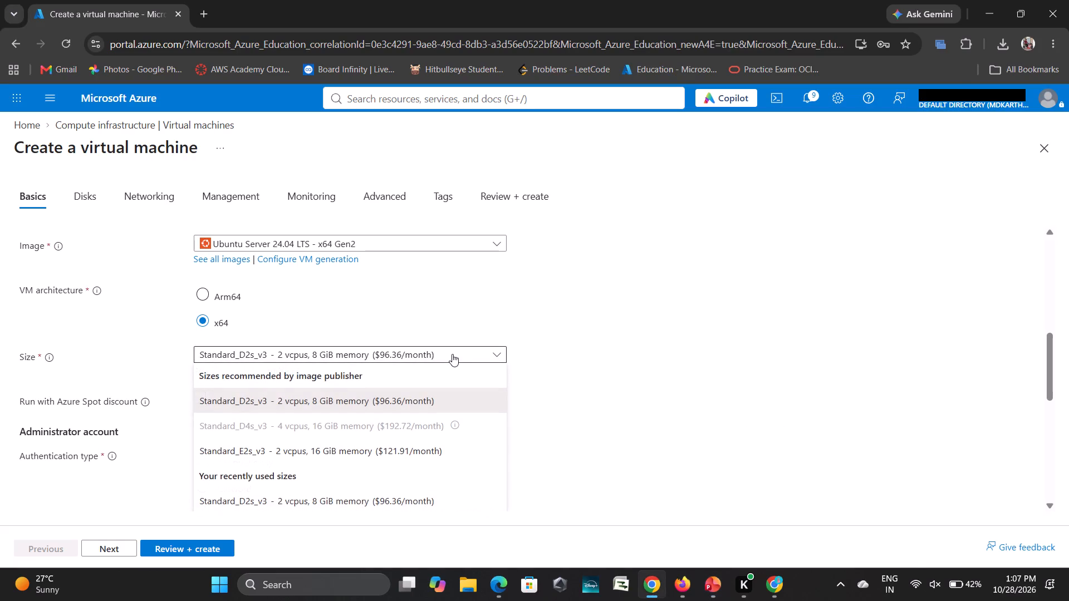
left_click(452, 354)
Check the administrator account, SSH key source, key pair name and public inbound ports against the Create the Web Server VM slide.
scroll(452, 354, "down", 2)
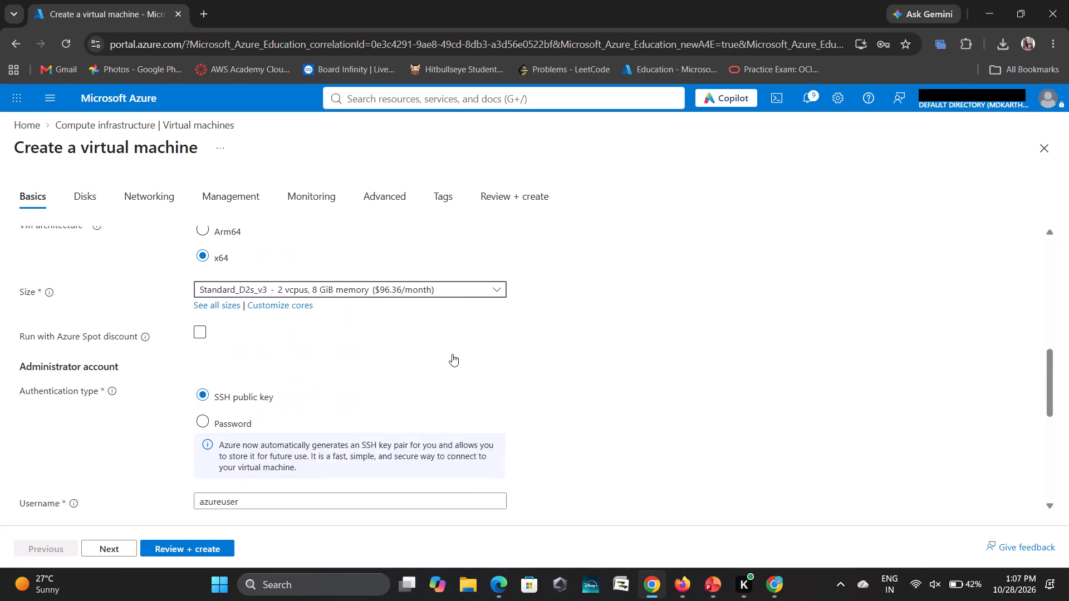
scroll(452, 354, "down", 2)
left_click(708, 587)
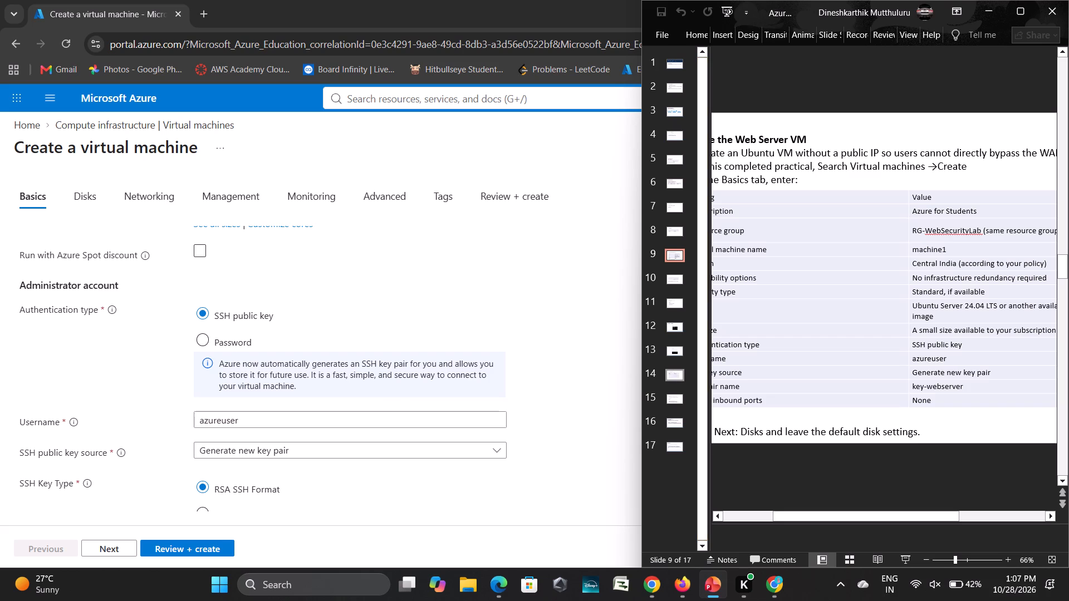
scroll(771, 348, "right", 1)
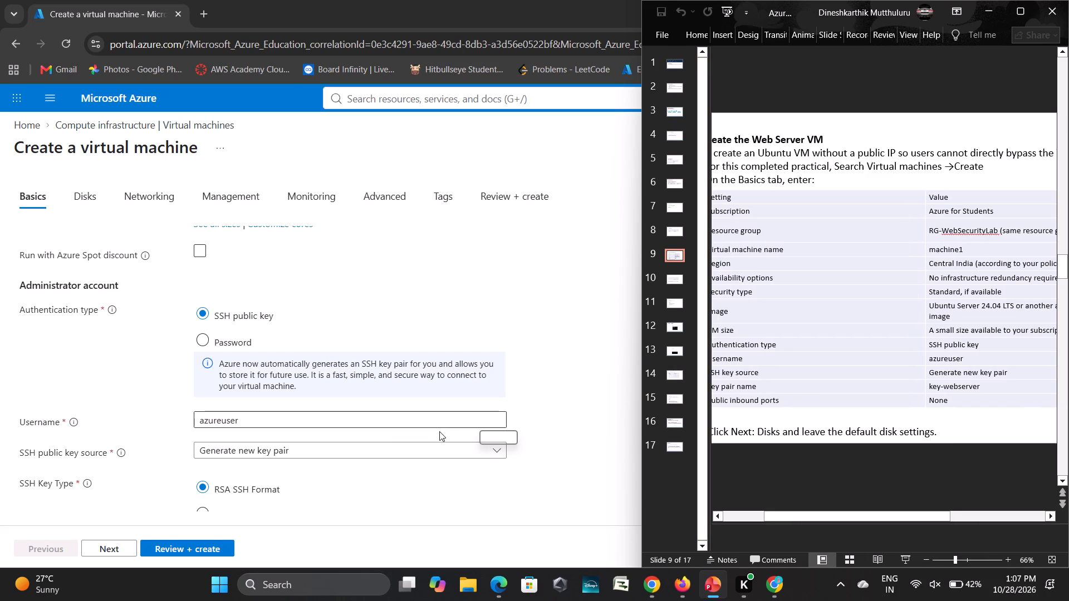
scroll(898, 349, "down", 1)
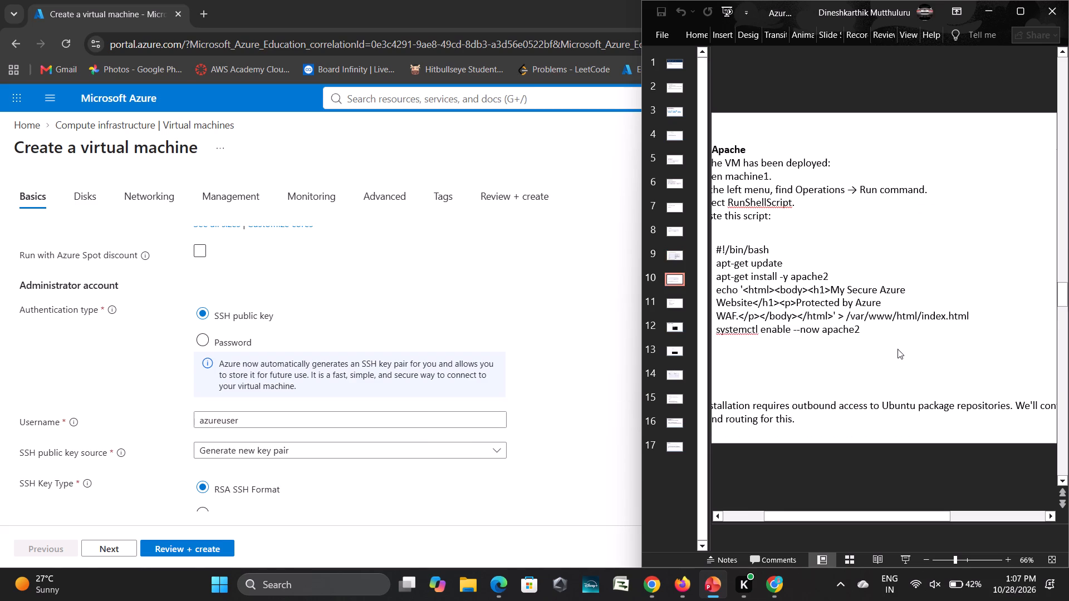
scroll(898, 349, "down", 1)
key("Up")
key("Up")
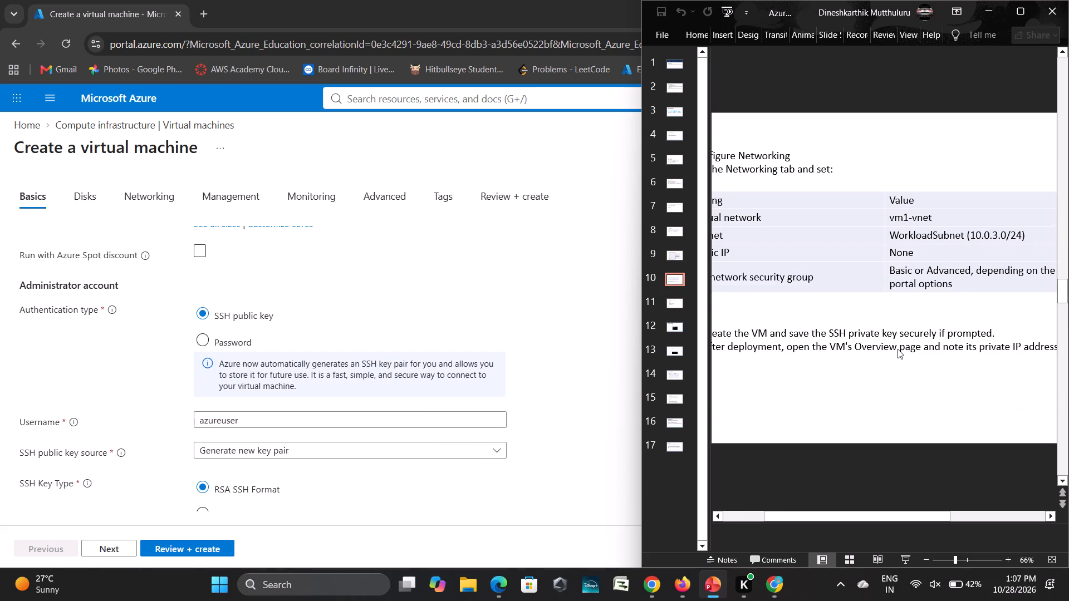
scroll(312, 437, "down", 1)
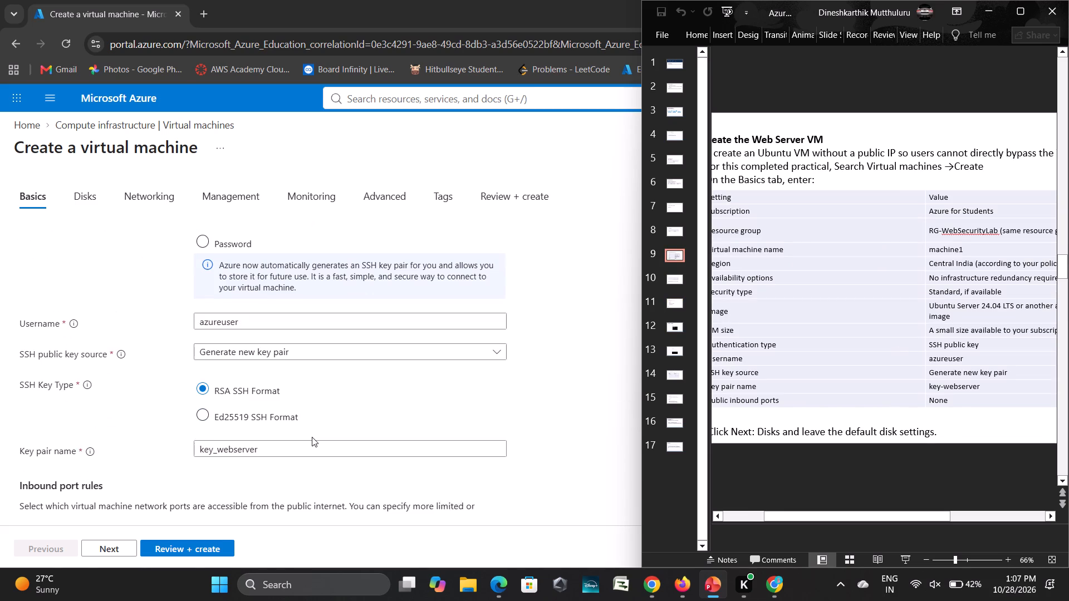
scroll(312, 437, "down", 2)
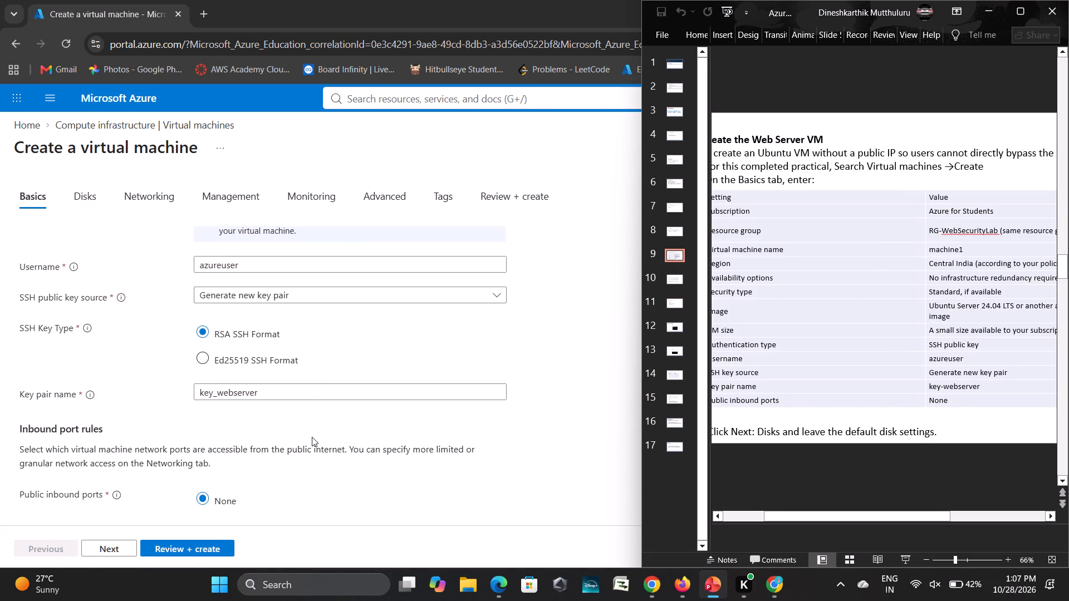
scroll(312, 437, "down", 1)
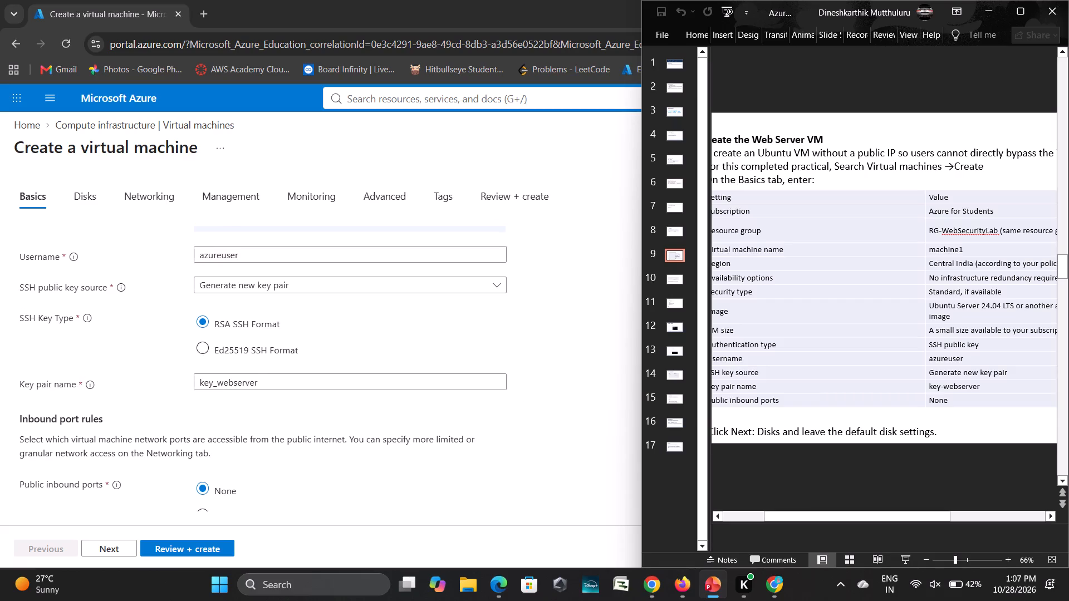
scroll(285, 402, "down", 3)
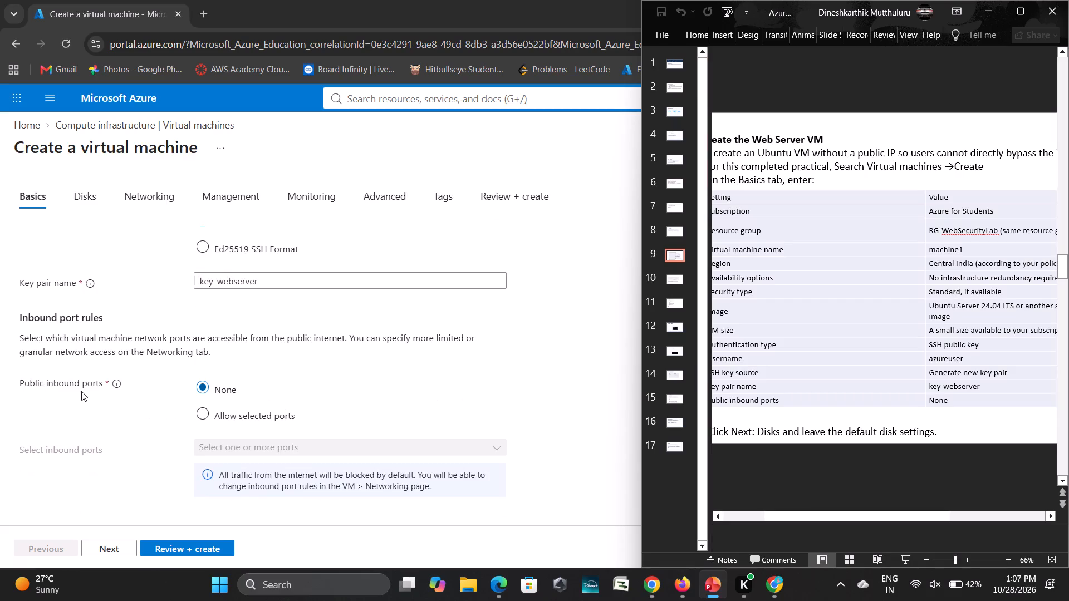
Look over the Disks settings of the virtual machine, leaving the defaults.
left_click(85, 205)
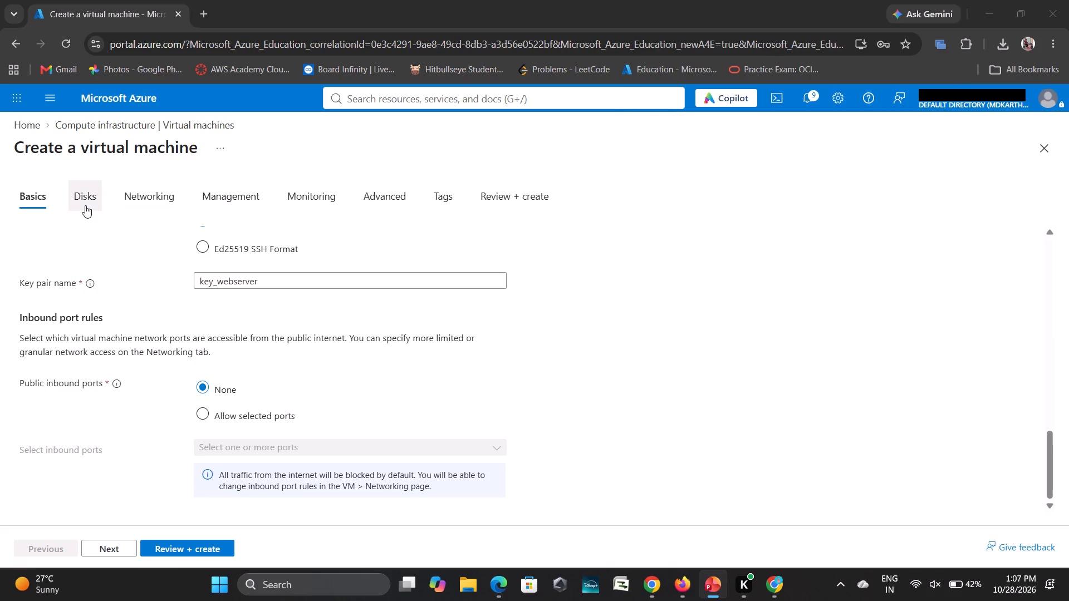
scroll(388, 367, "down", 5)
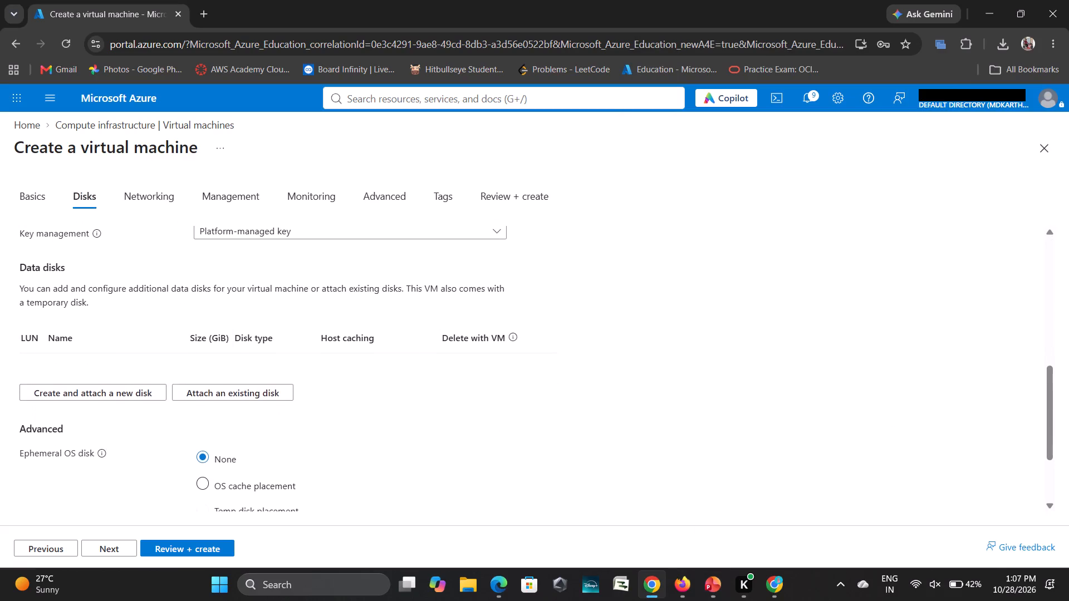
Compare the Networking settings with the guide's Configure Networking slide and examine the available virtual networks.
left_click(156, 186)
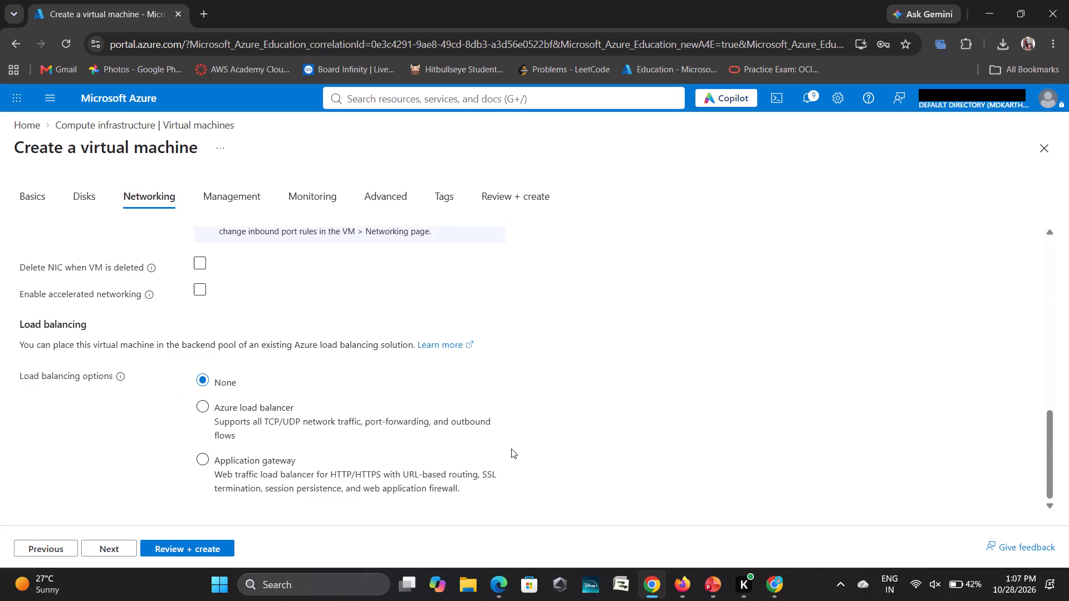
scroll(511, 449, "up", 9)
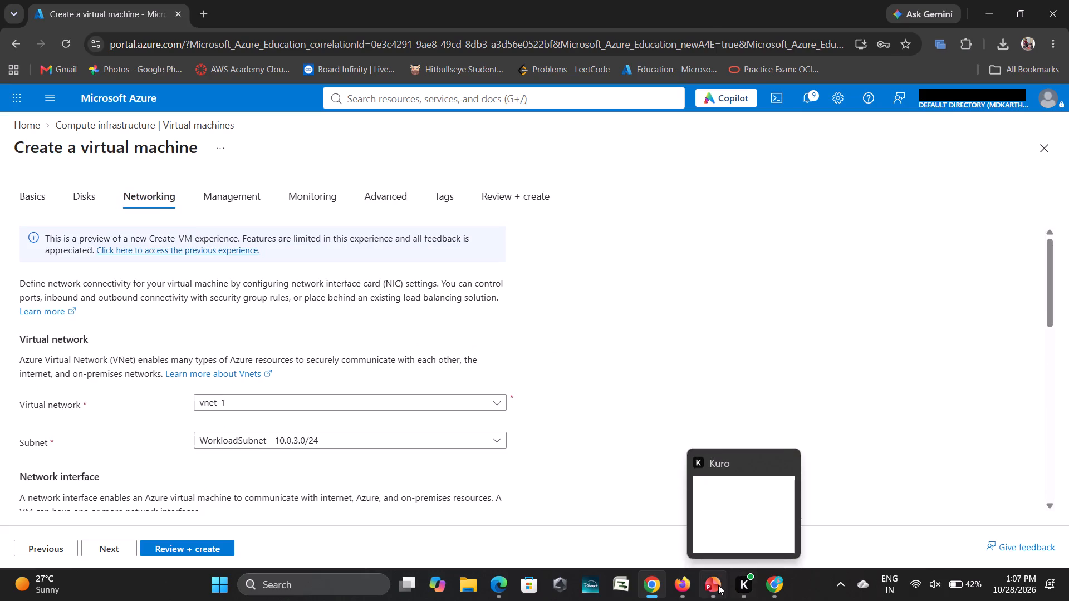
left_click(718, 585)
key("Down")
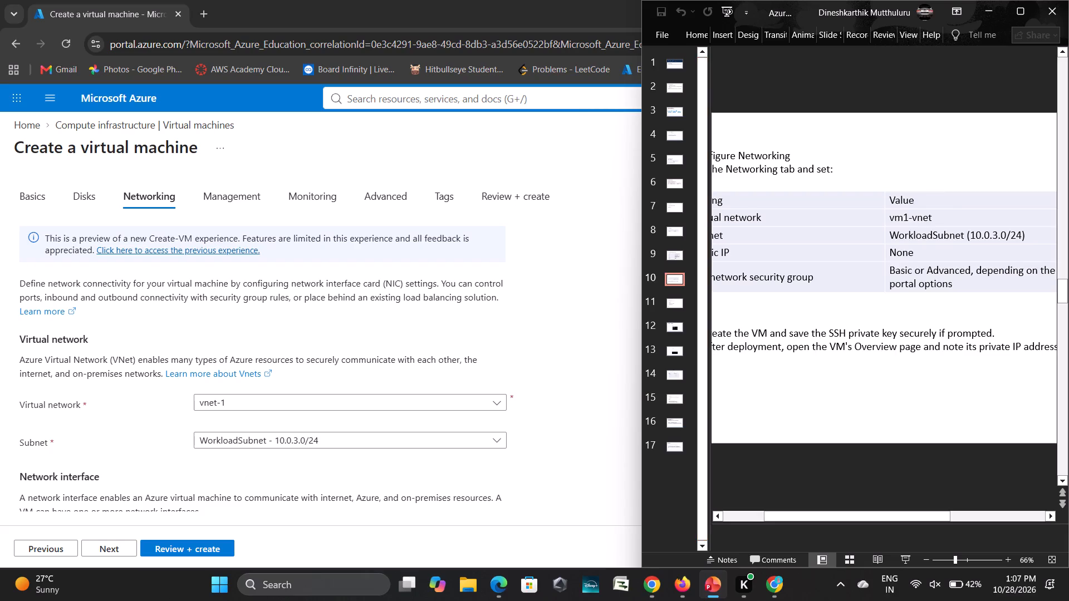
scroll(842, 250, "right", 1)
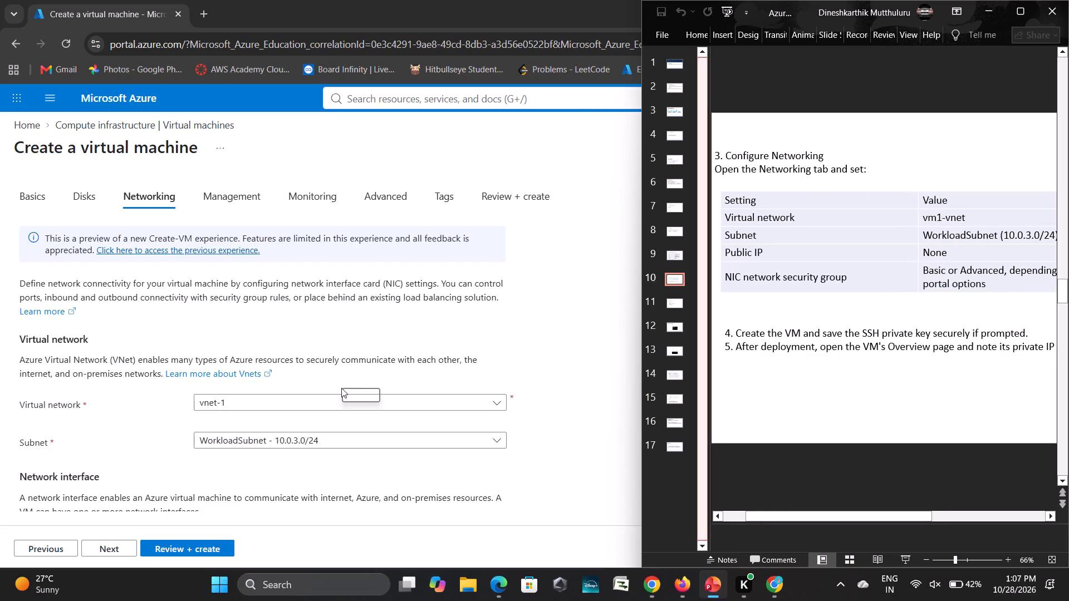
left_click(282, 400)
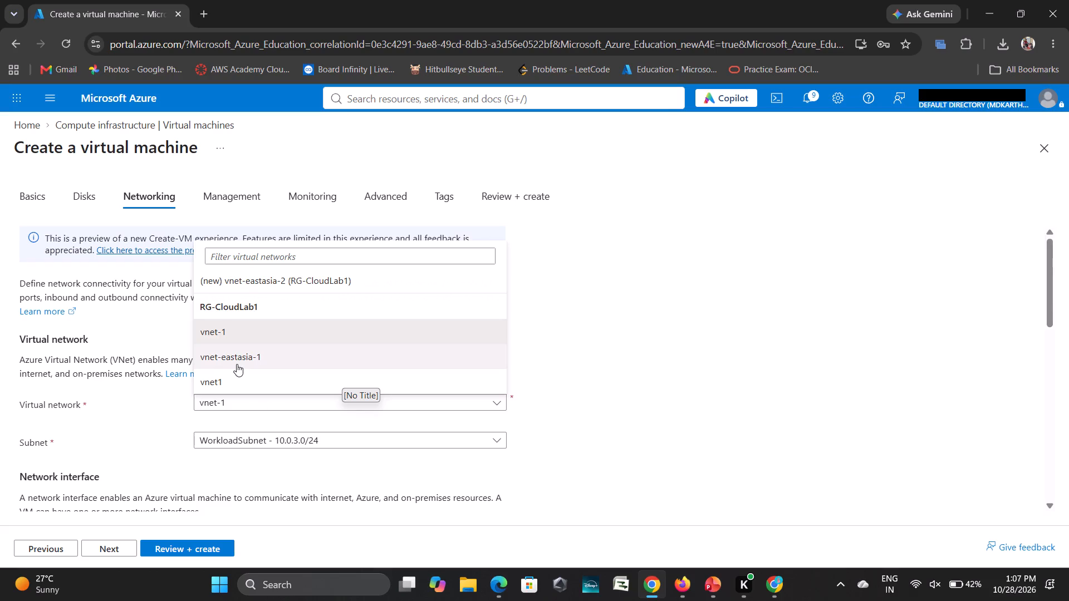
left_click(715, 589)
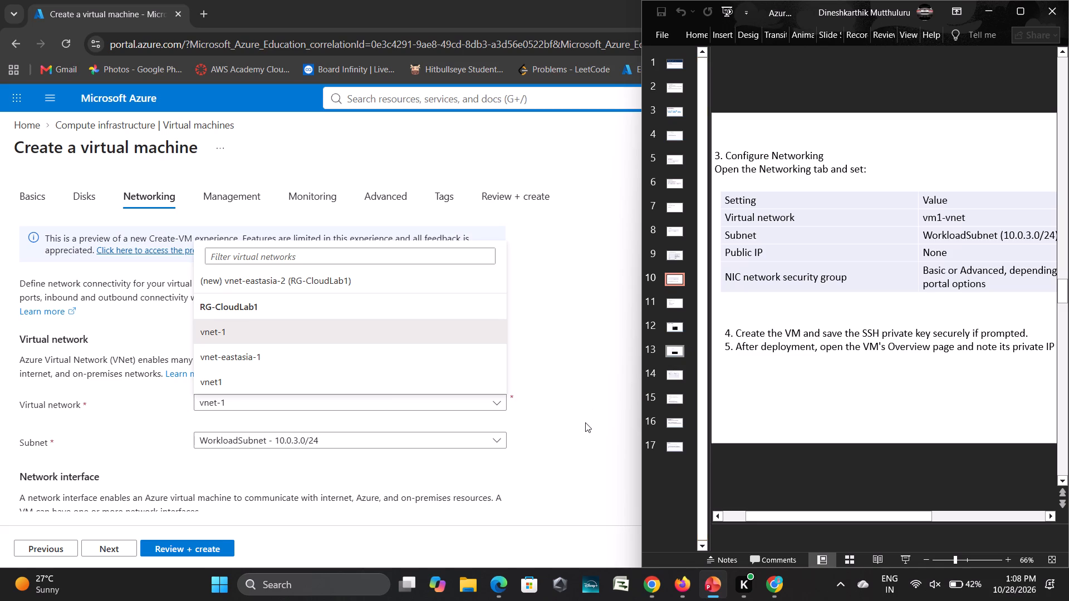
Check the subnet, public IP, NIC network security group, inbound ports and load balancing options against the Configure Networking slide.
scroll(585, 422, "down", 4)
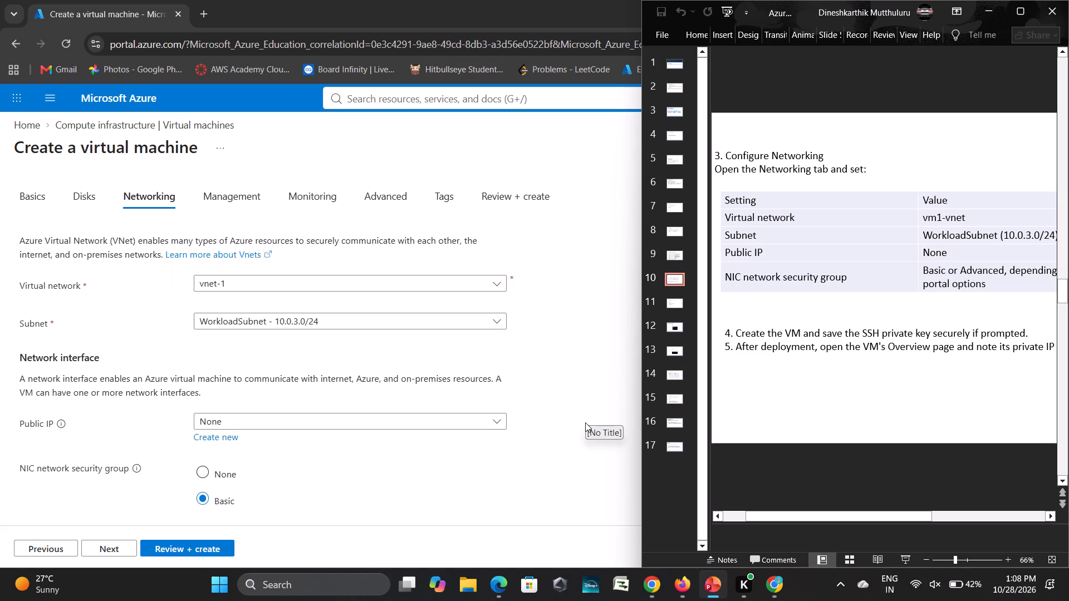
scroll(585, 422, "down", 3)
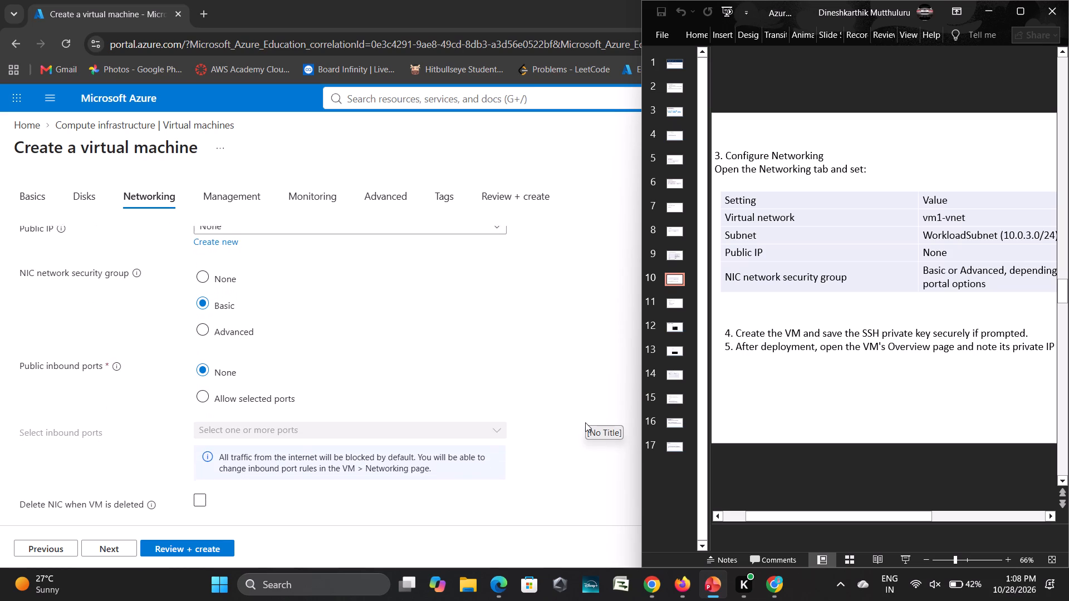
scroll(585, 422, "down", 2)
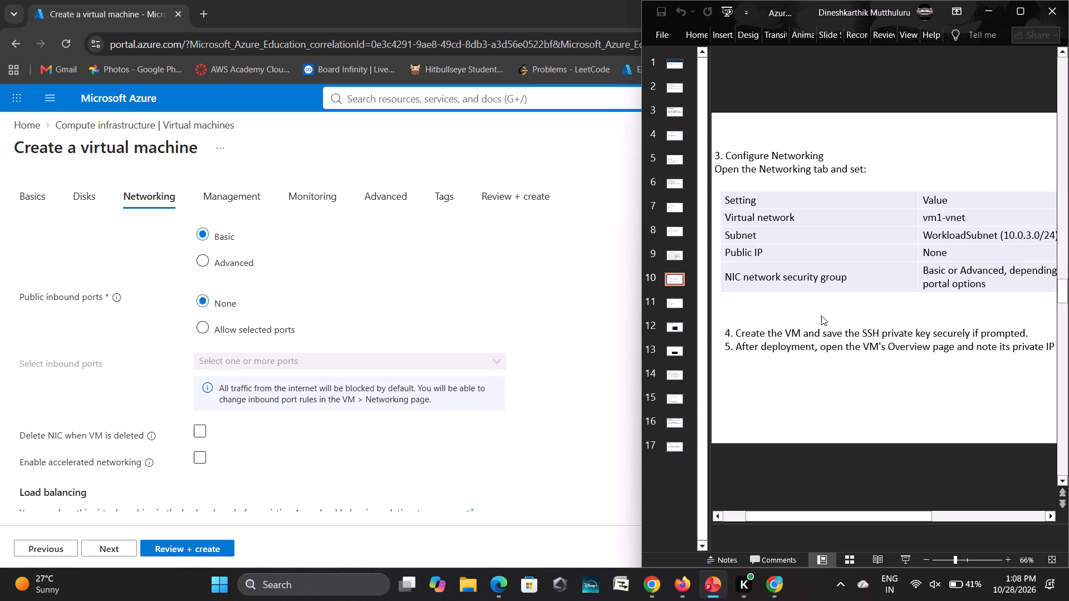
scroll(832, 313, "right", 1)
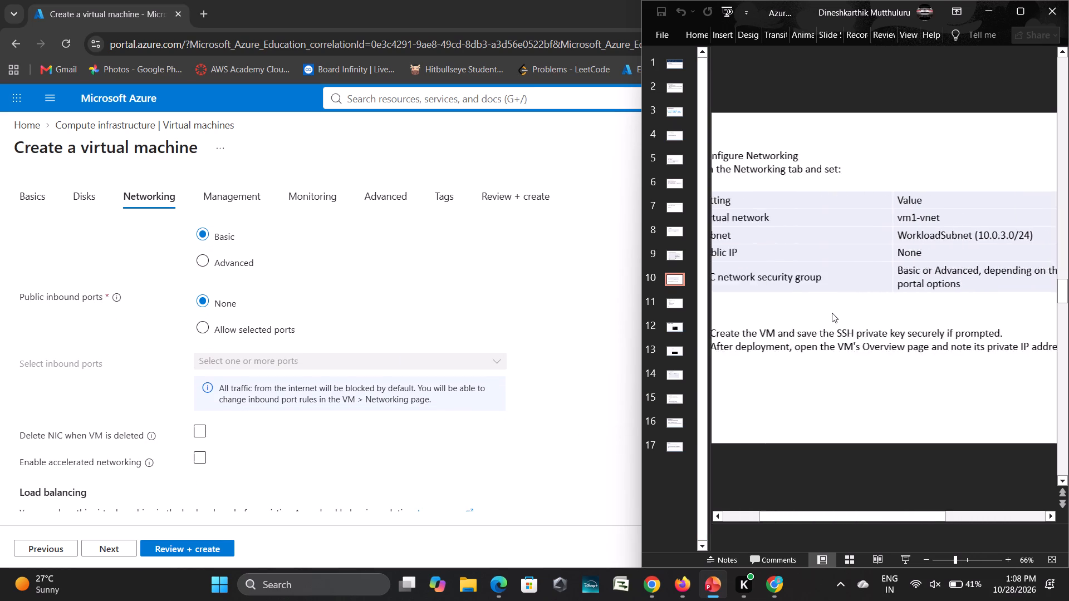
scroll(832, 313, "right", 1)
scroll(288, 349, "down", 5)
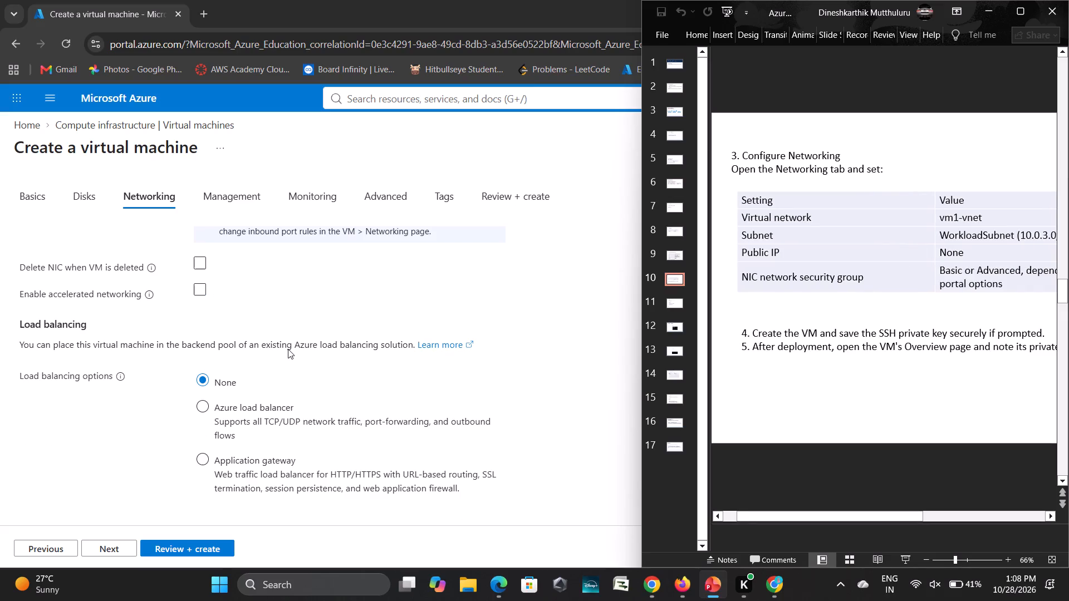
Review and submit machine1 for creation, choosing to download the private key and create the resource.
left_click(208, 549)
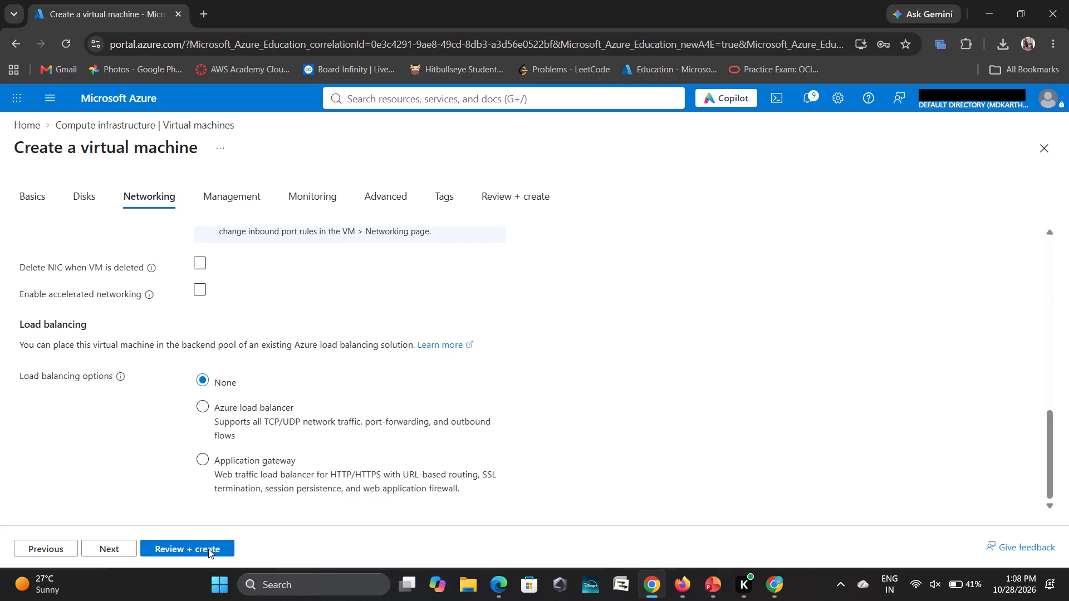
left_click(169, 549)
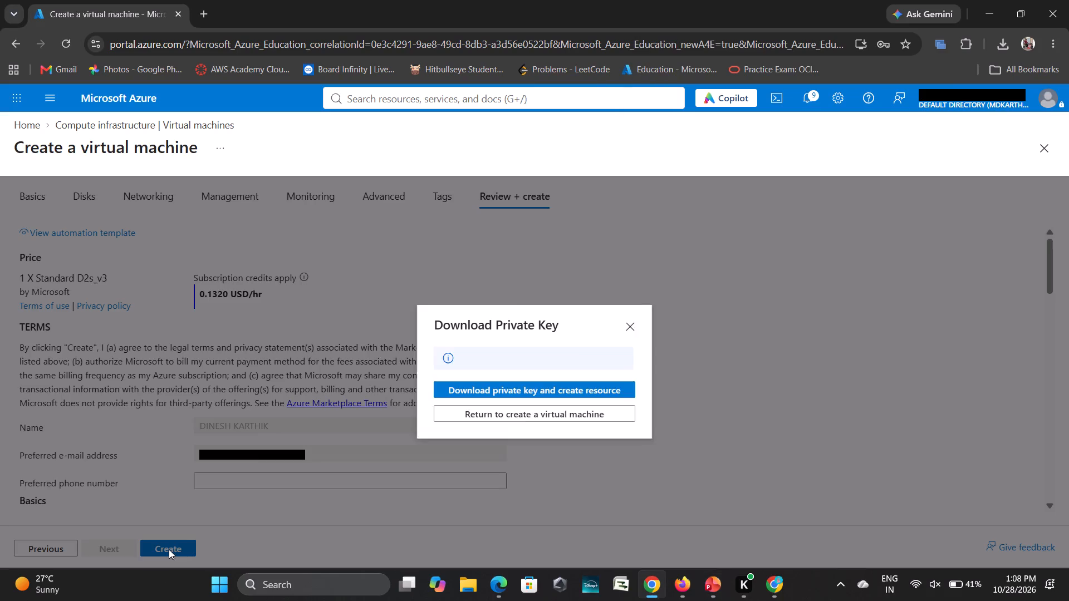
left_click(516, 415)
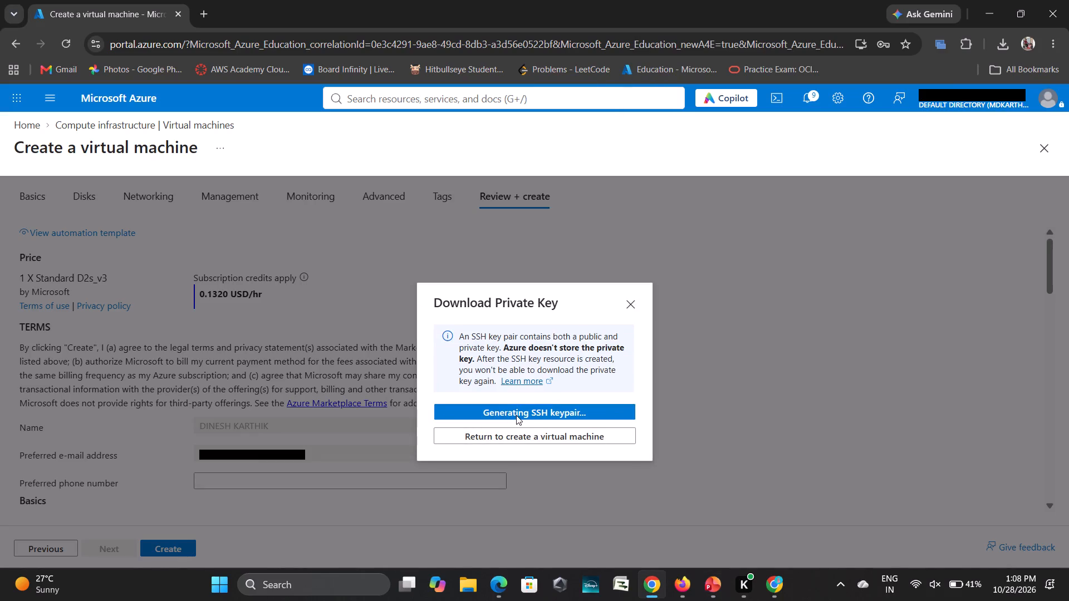
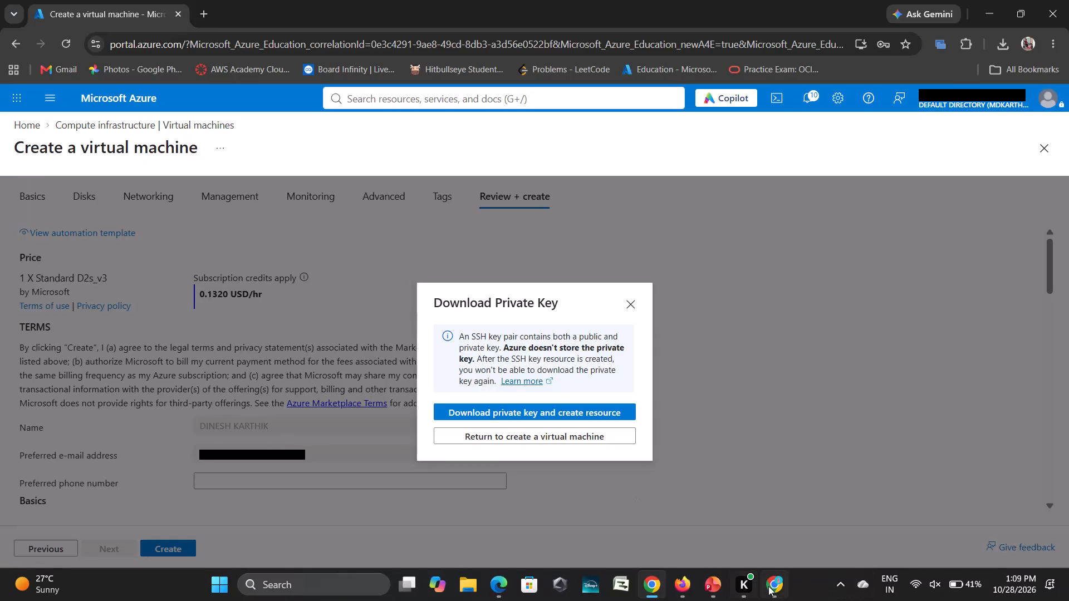
Switch to the other Chrome window with The Souled Store and browse the men's footwear listing.
left_click(775, 585)
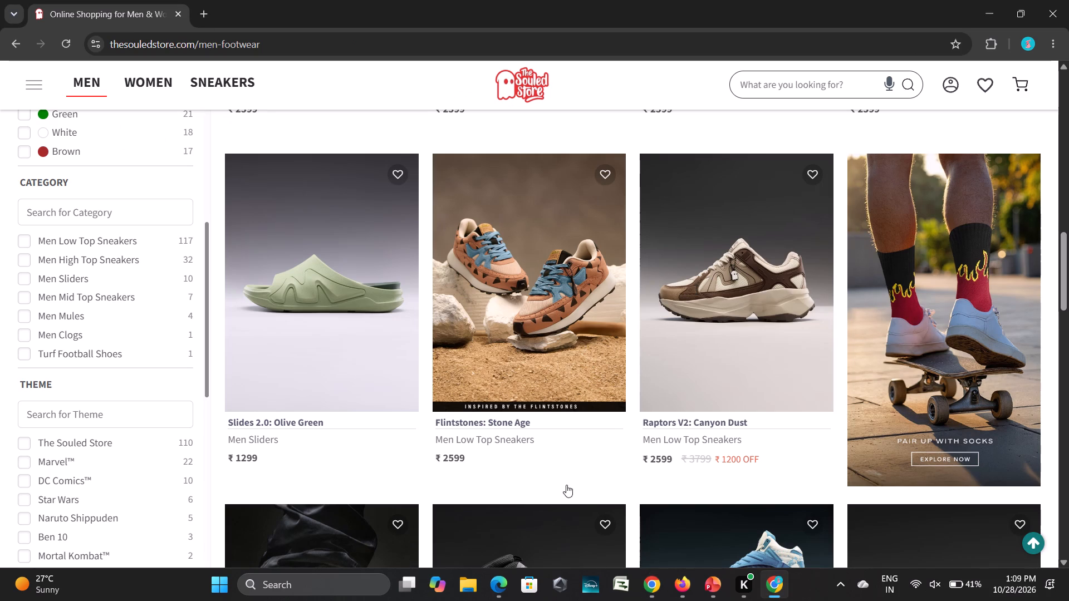
scroll(582, 490, "down", 6)
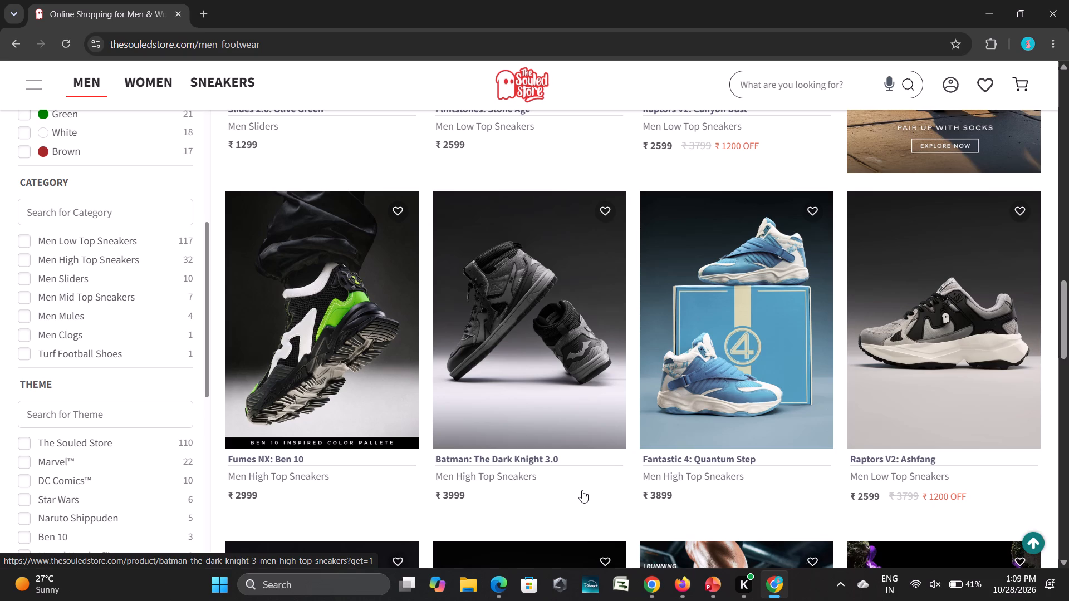
scroll(582, 490, "down", 7)
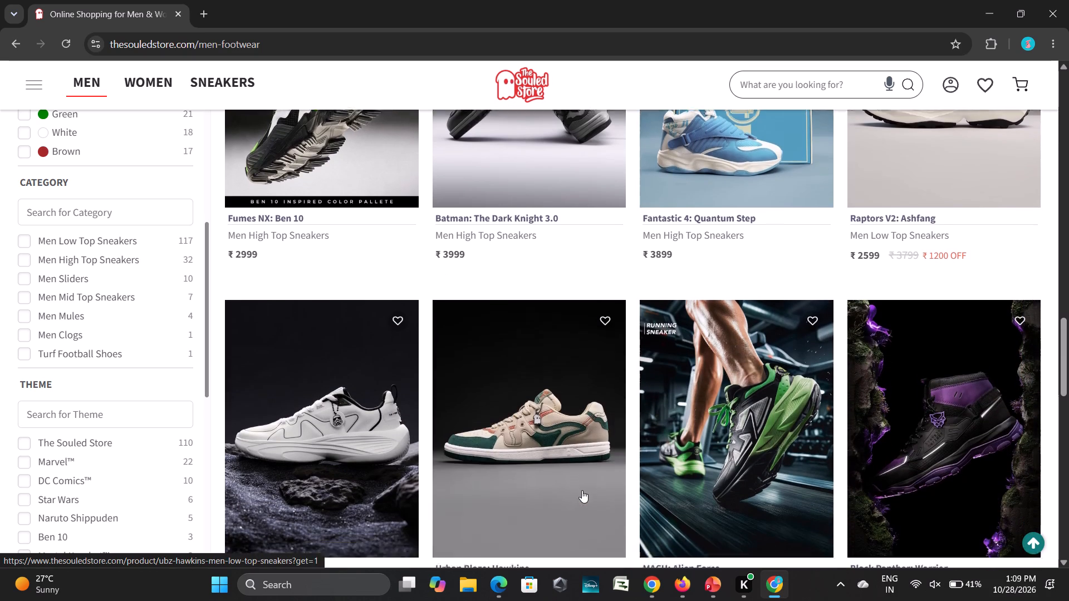
scroll(582, 490, "down", 6)
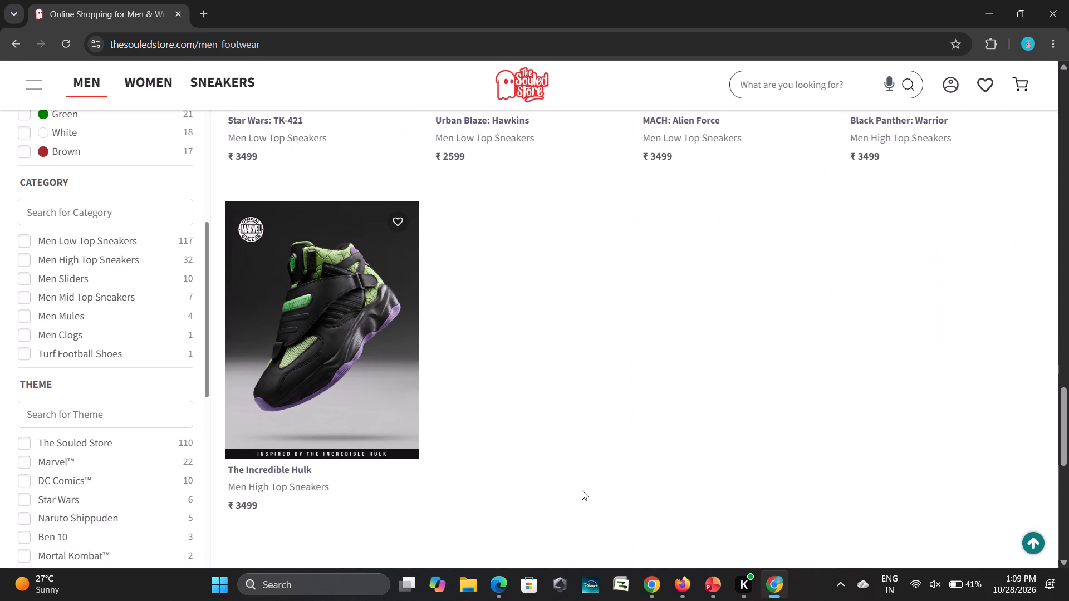
scroll(582, 490, "up", 2)
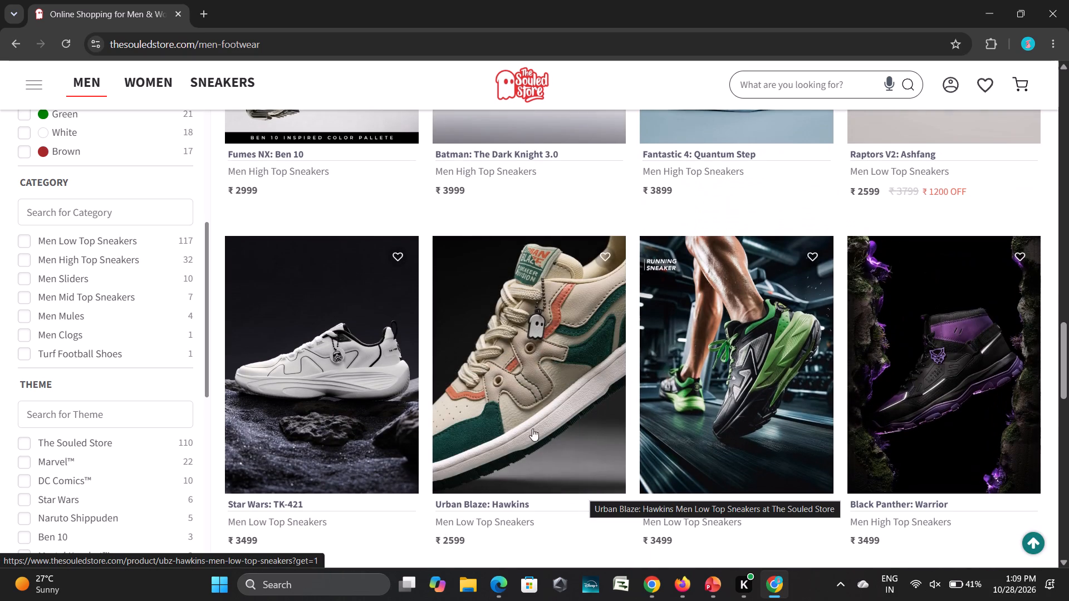
scroll(534, 424, "up", 5)
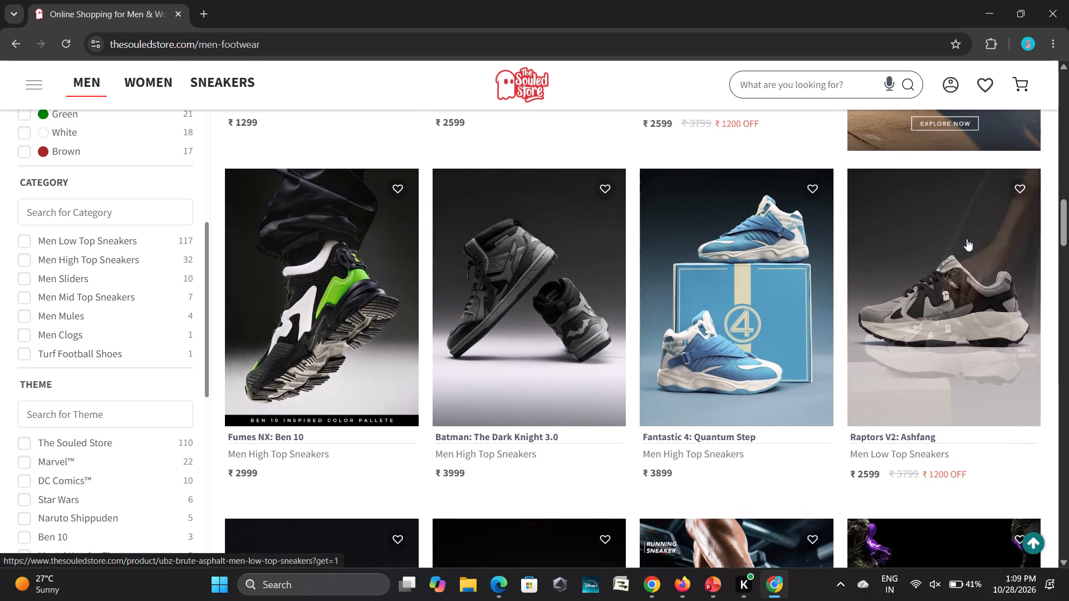
Open the Raptors V2: Ashfang sneakers and examine their photos, product details and care instructions.
left_click(940, 309)
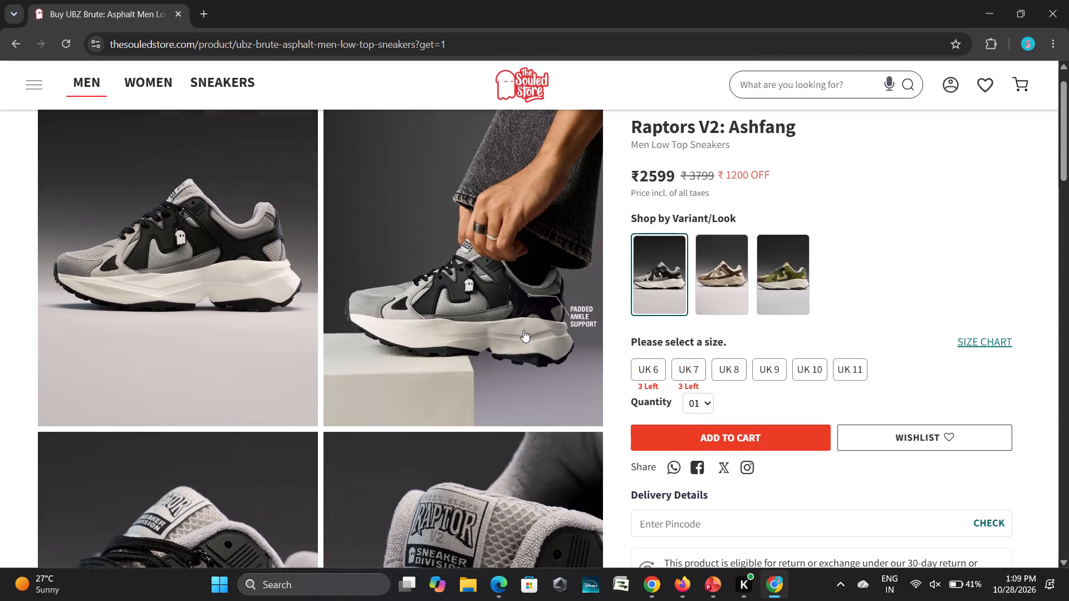
scroll(523, 330, "down", 10)
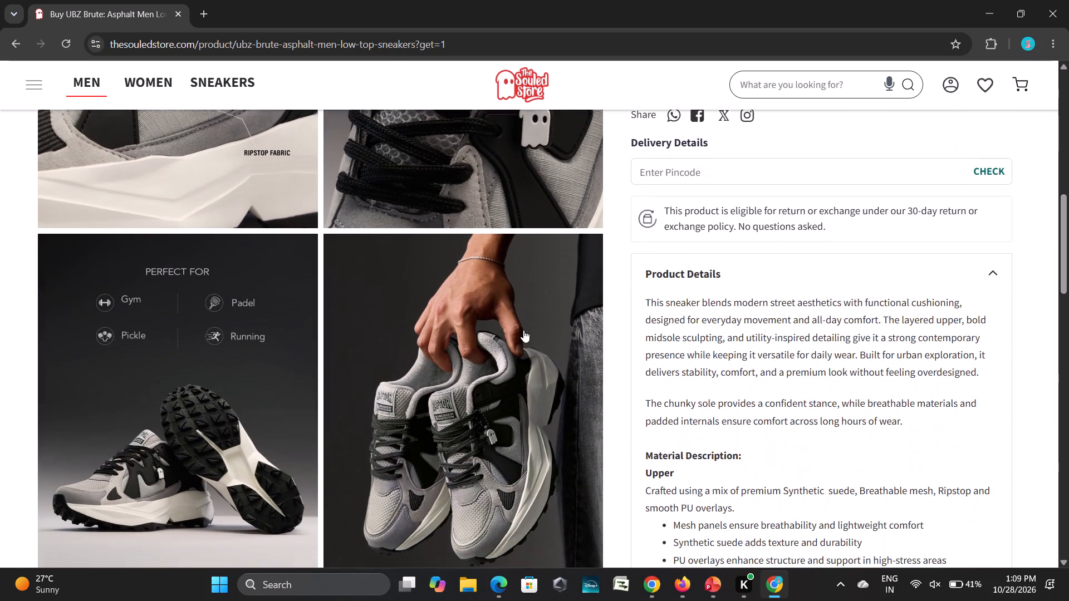
scroll(523, 330, "down", 7)
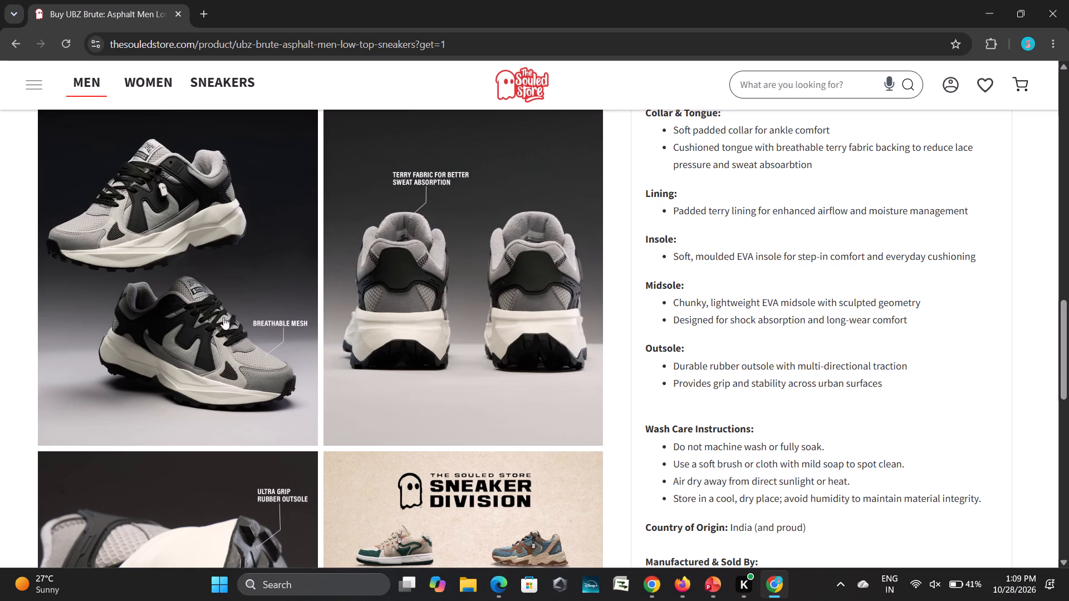
scroll(393, 339, "down", 4)
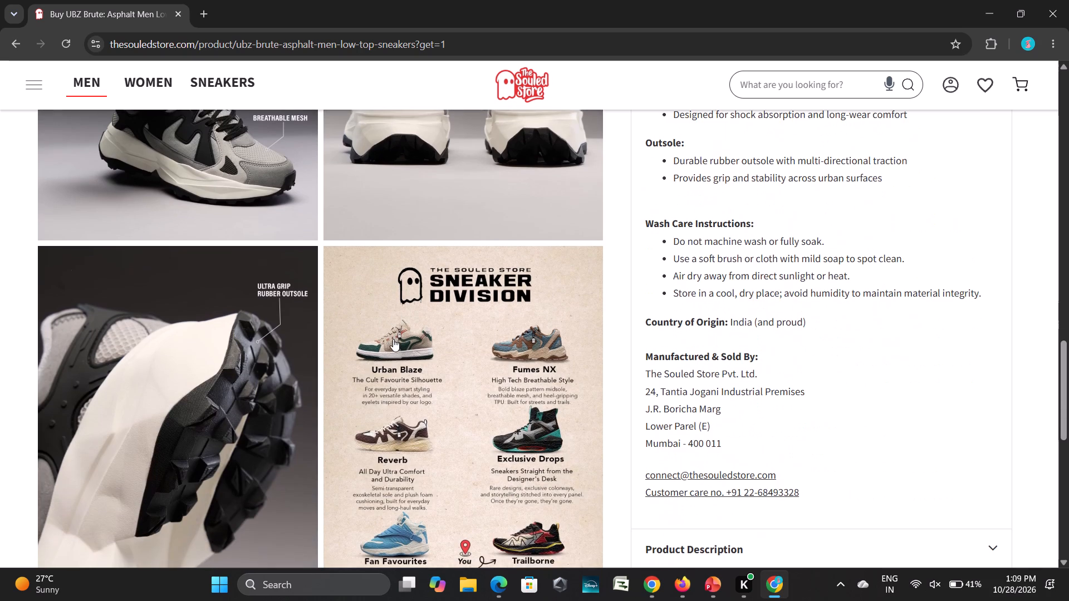
scroll(393, 339, "down", 2)
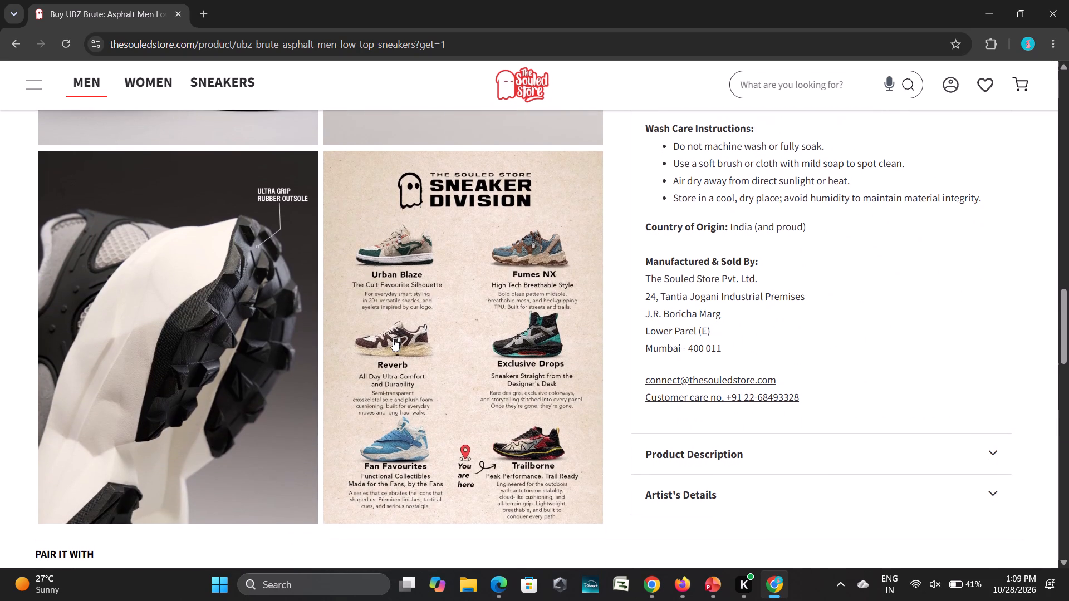
scroll(393, 339, "down", 2)
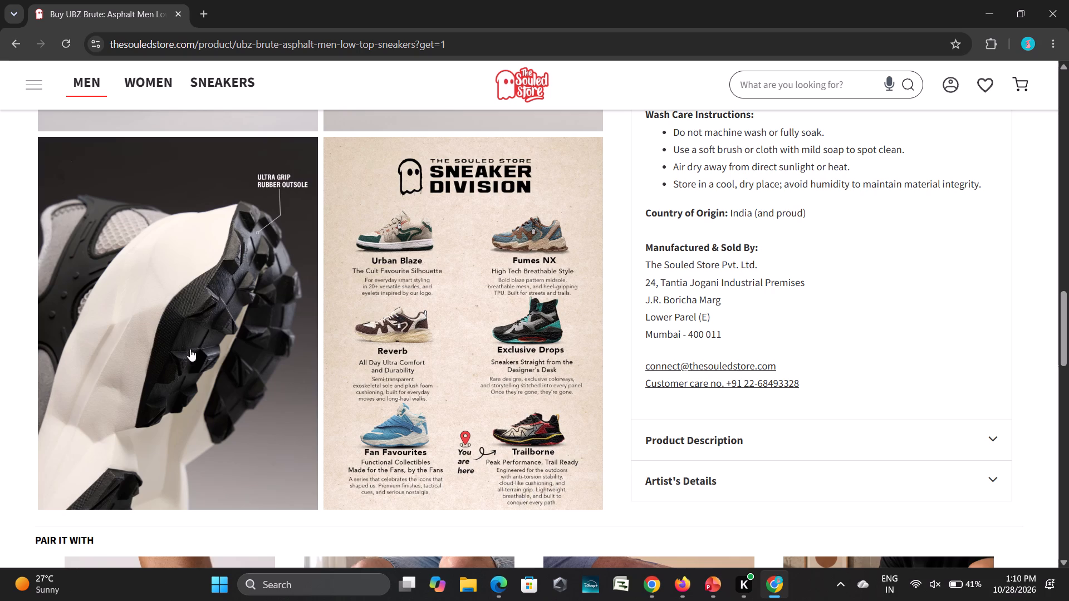
scroll(178, 254, "right", 1)
scroll(139, 225, "up", 5)
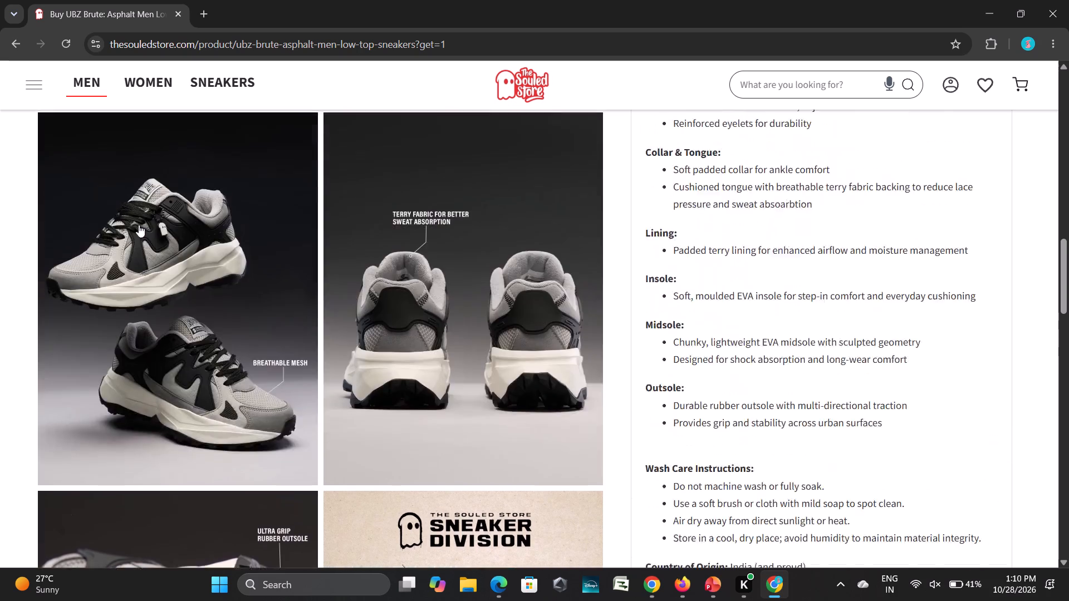
scroll(139, 225, "up", 5)
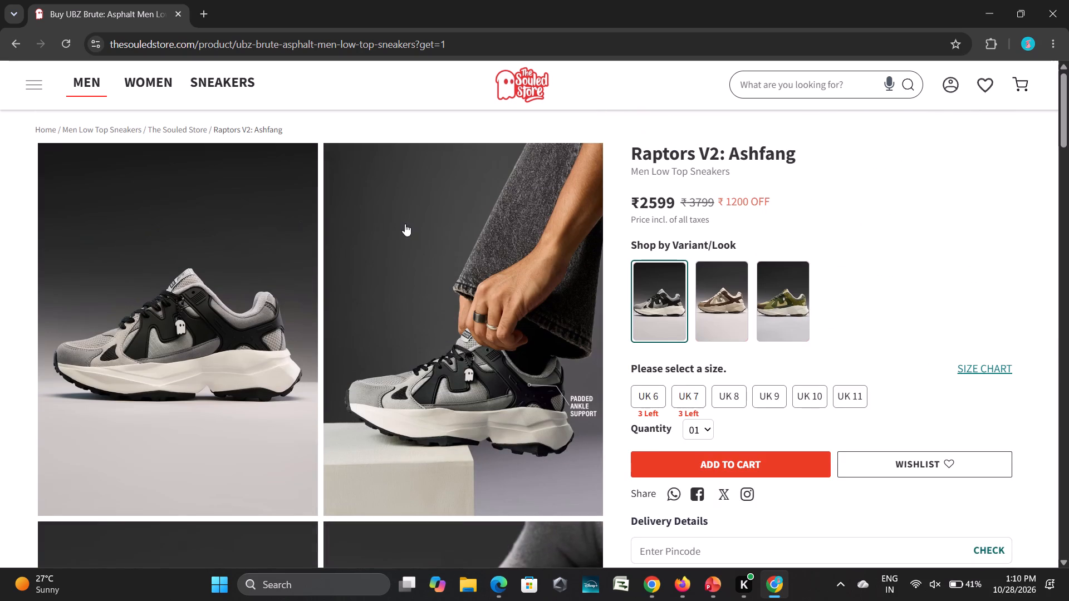
Return to the men's footwear listing and browse further through the sneakers, sliders and clogs.
scroll(352, 244, "right", 7)
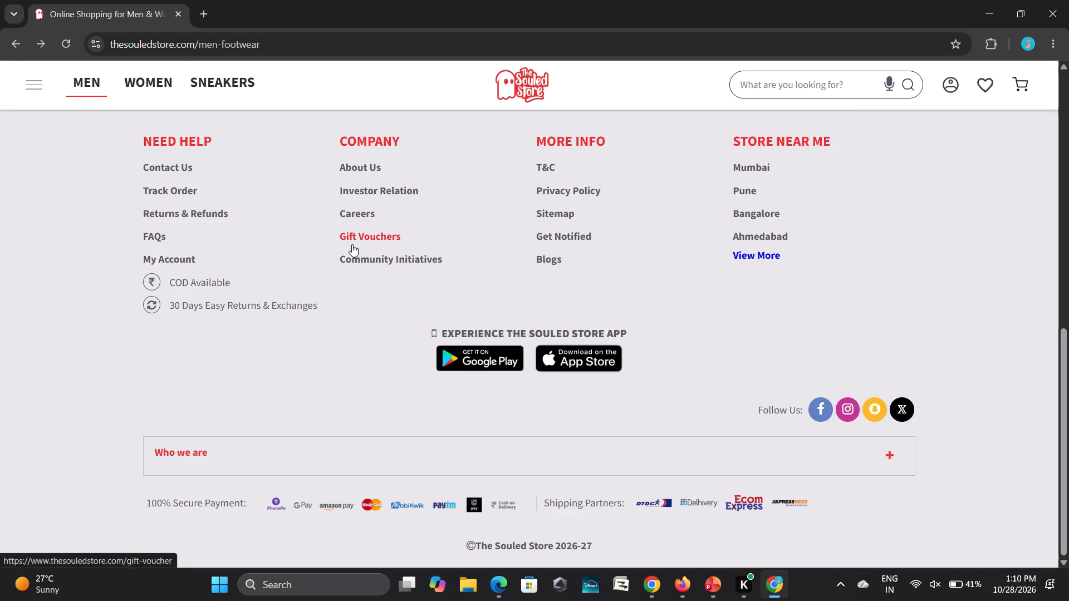
scroll(352, 244, "down", 4)
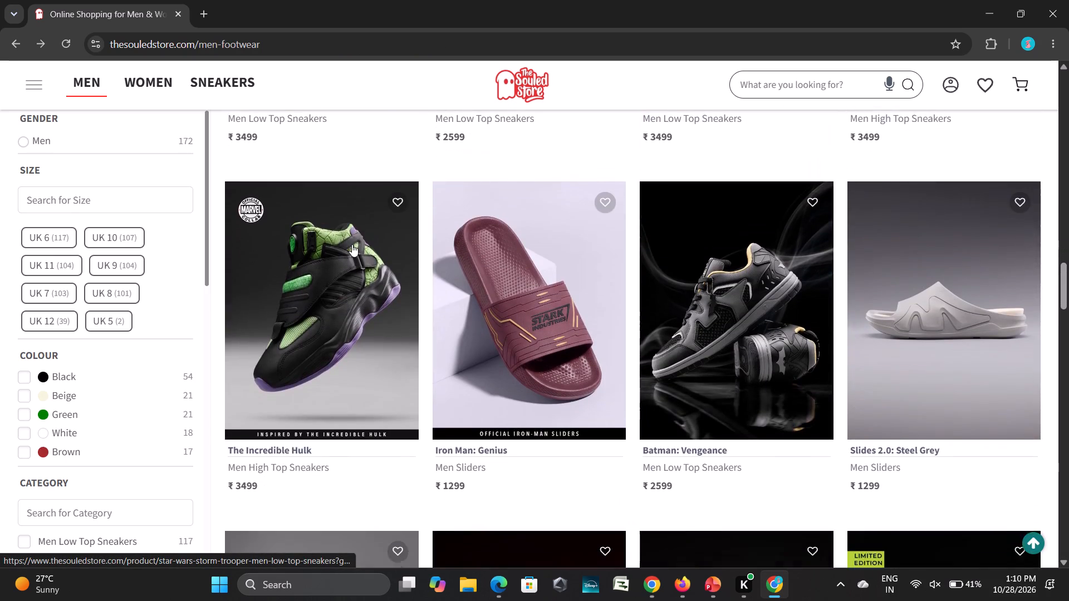
scroll(352, 244, "down", 8)
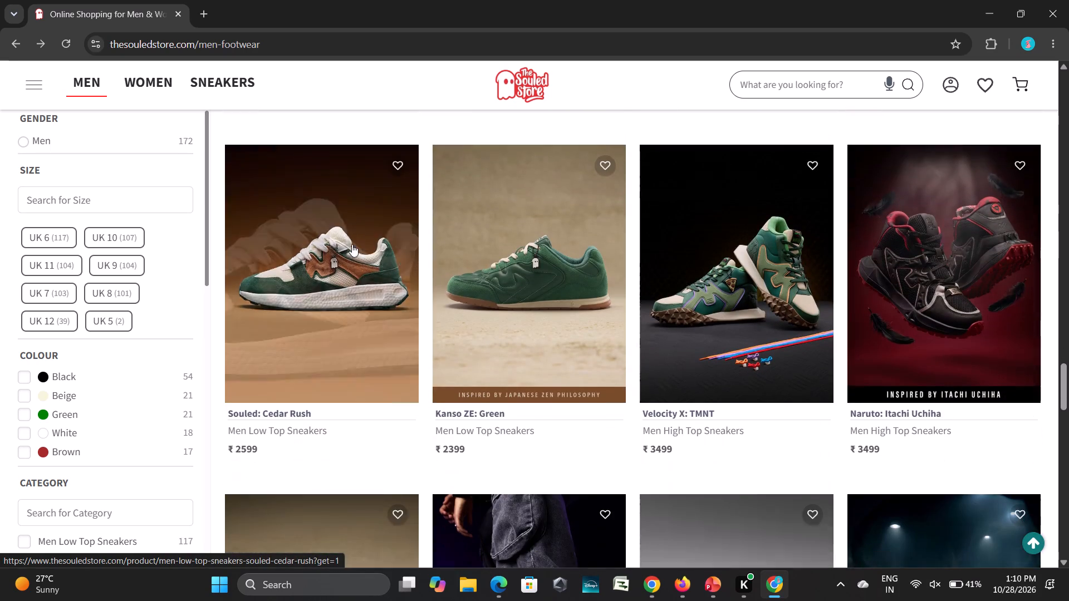
scroll(470, 344, "up", 2)
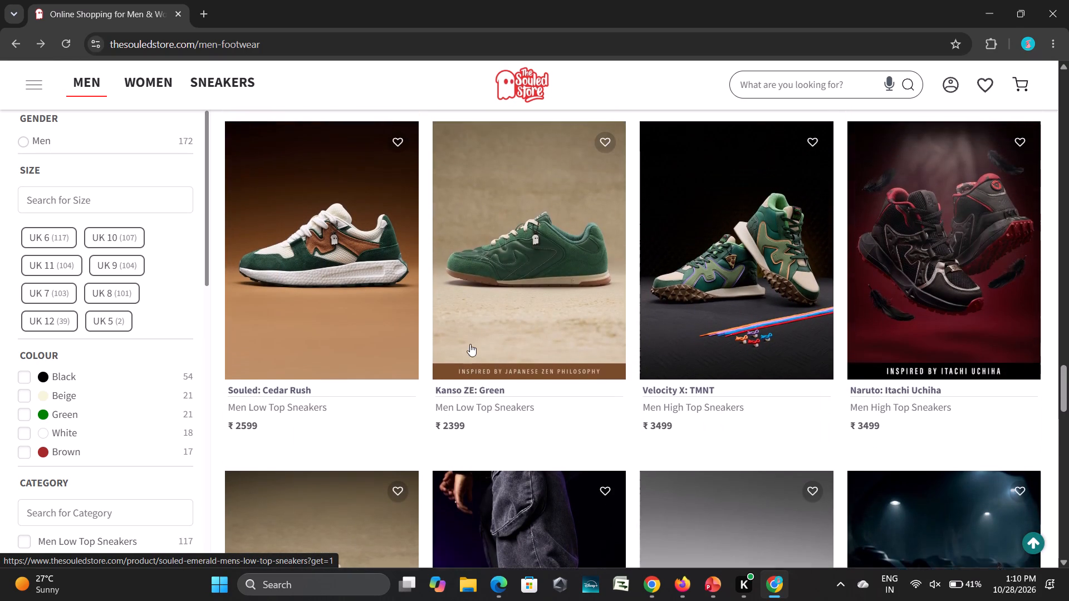
scroll(470, 344, "up", 1)
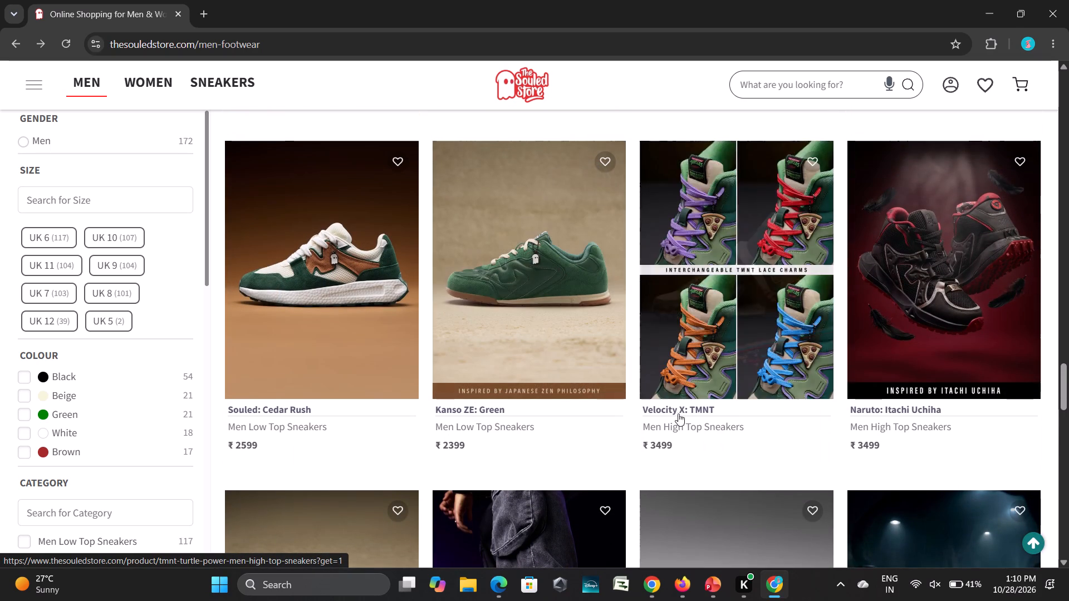
scroll(682, 450, "down", 4)
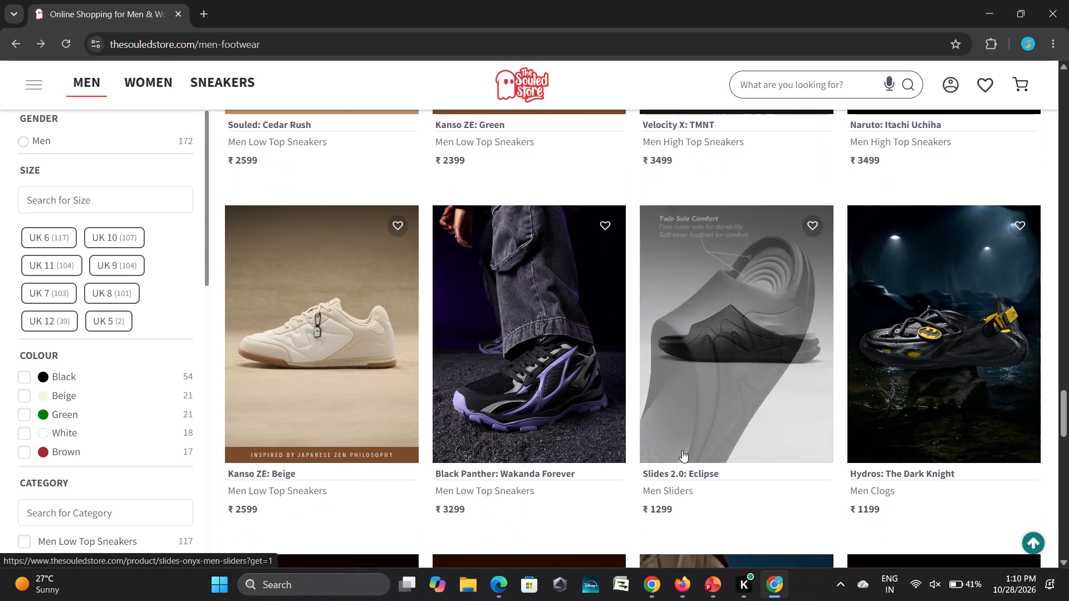
scroll(682, 450, "down", 1)
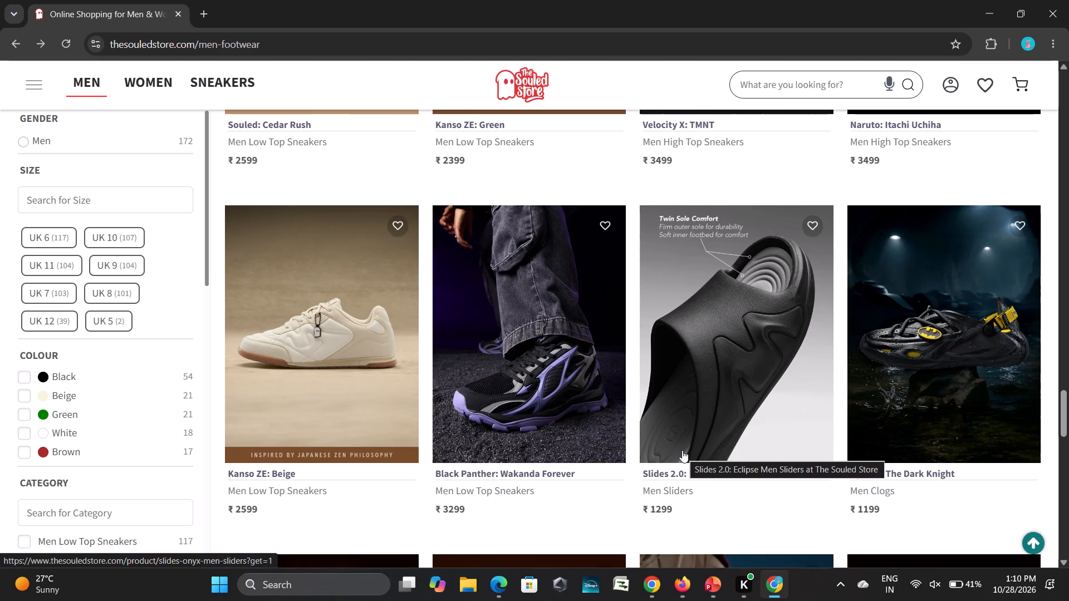
scroll(682, 450, "down", 6)
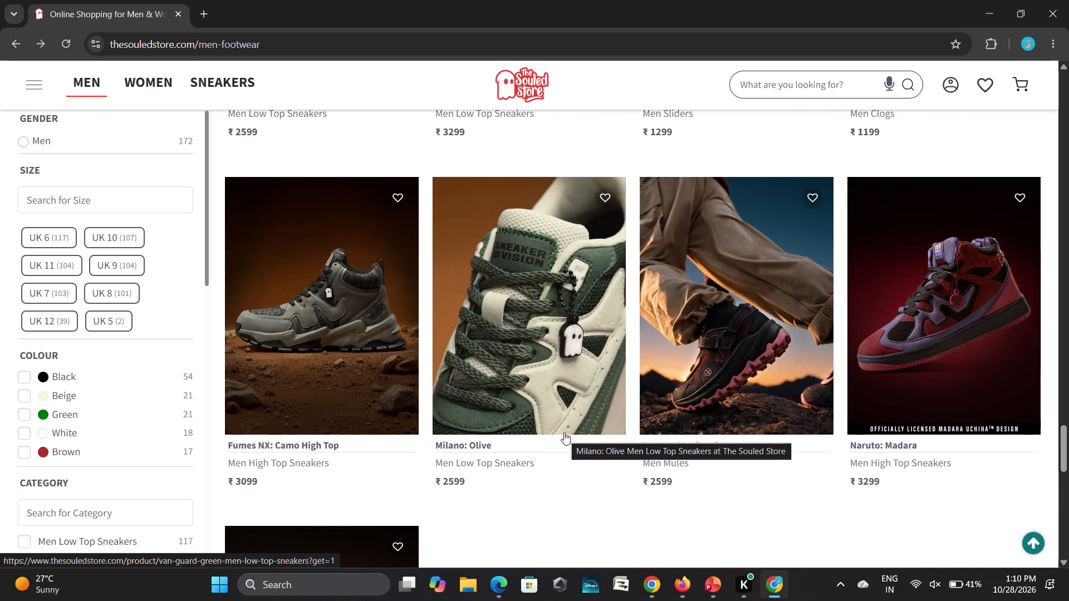
scroll(564, 432, "down", 6)
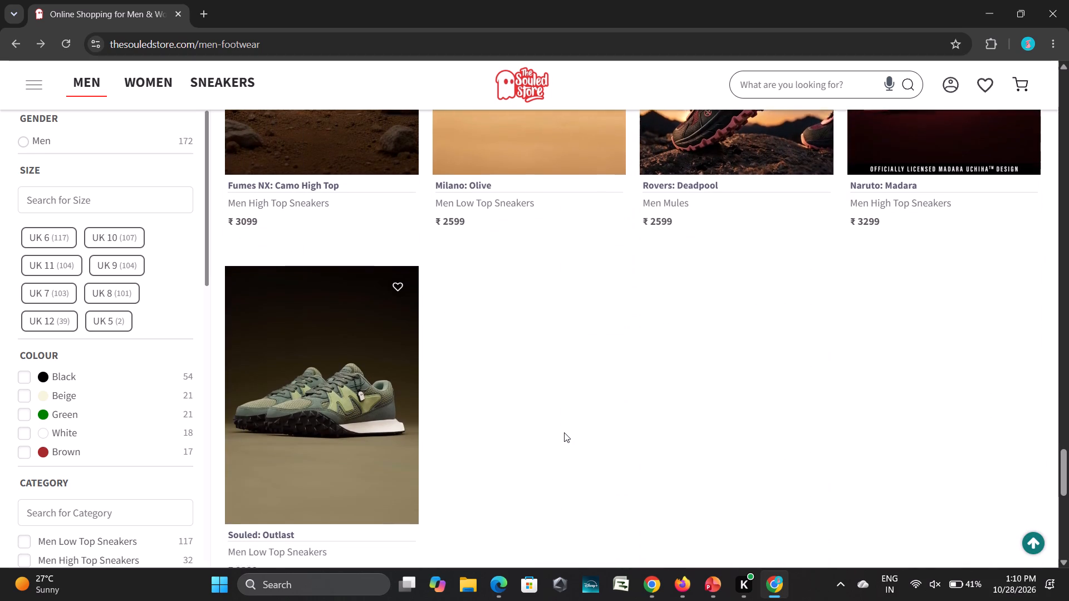
scroll(564, 432, "down", 3)
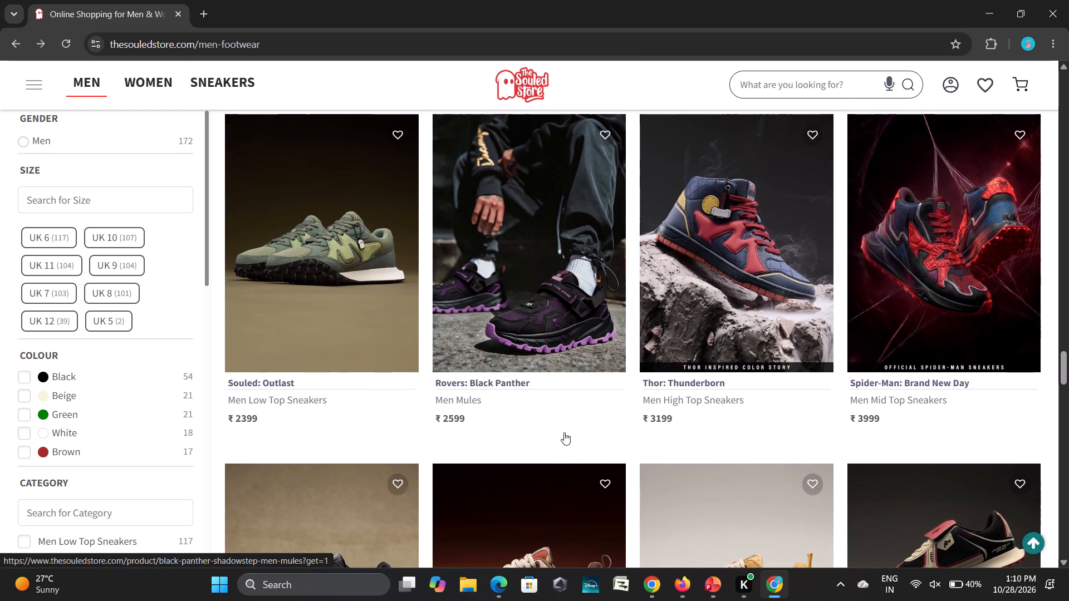
Open the Spider-Man: Brand New Day mid top sneakers and look through their product photos.
left_click(948, 259)
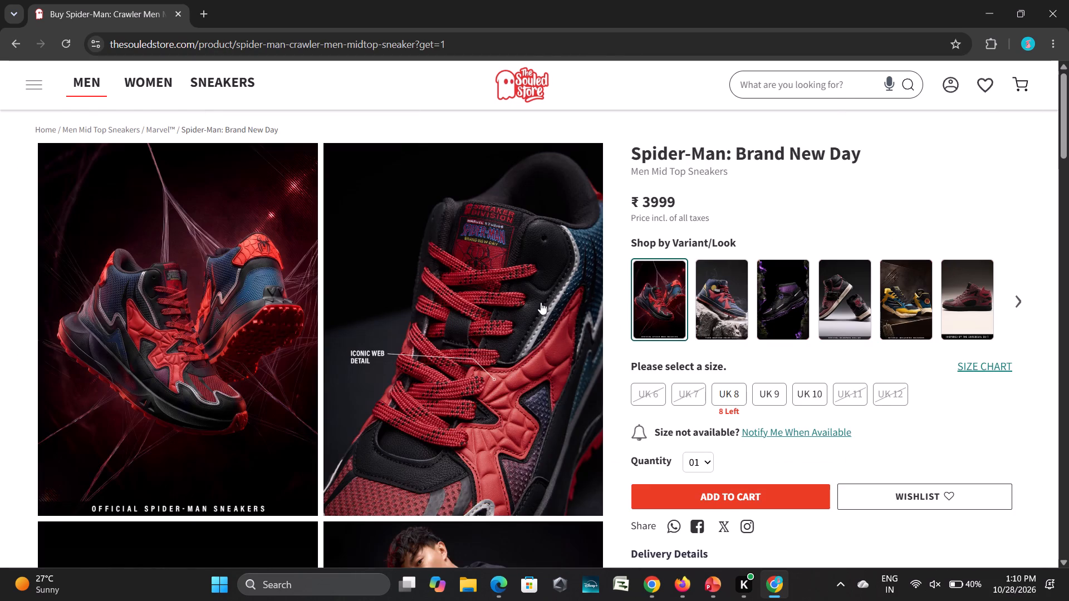
scroll(541, 302, "down", 7)
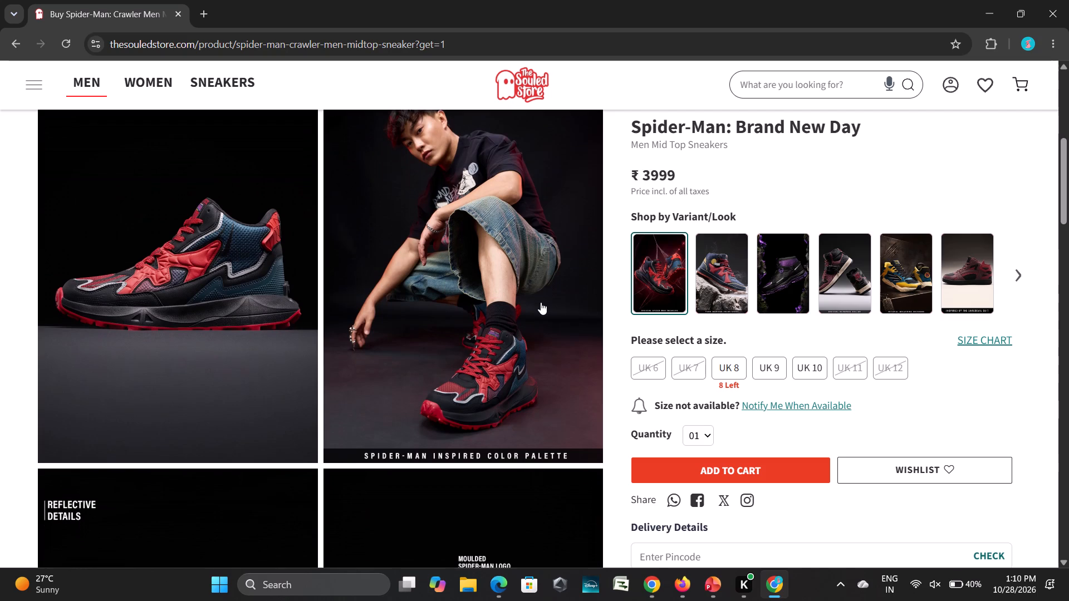
scroll(541, 302, "down", 5)
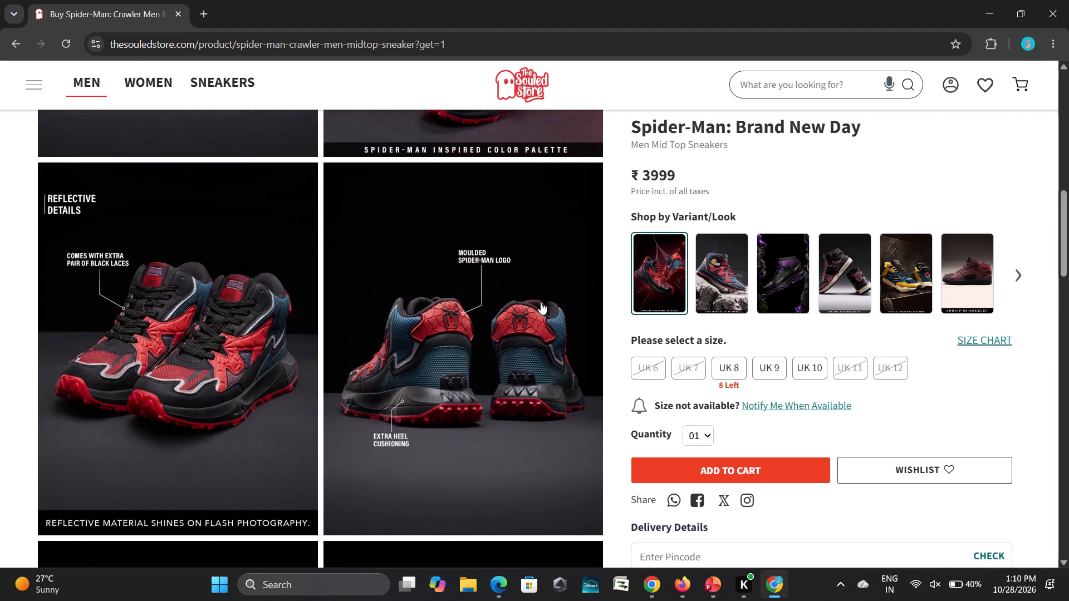
scroll(541, 302, "down", 1)
Switch to the Thor: Thunderborn variant and look over its photos and purchase options.
left_click(712, 253)
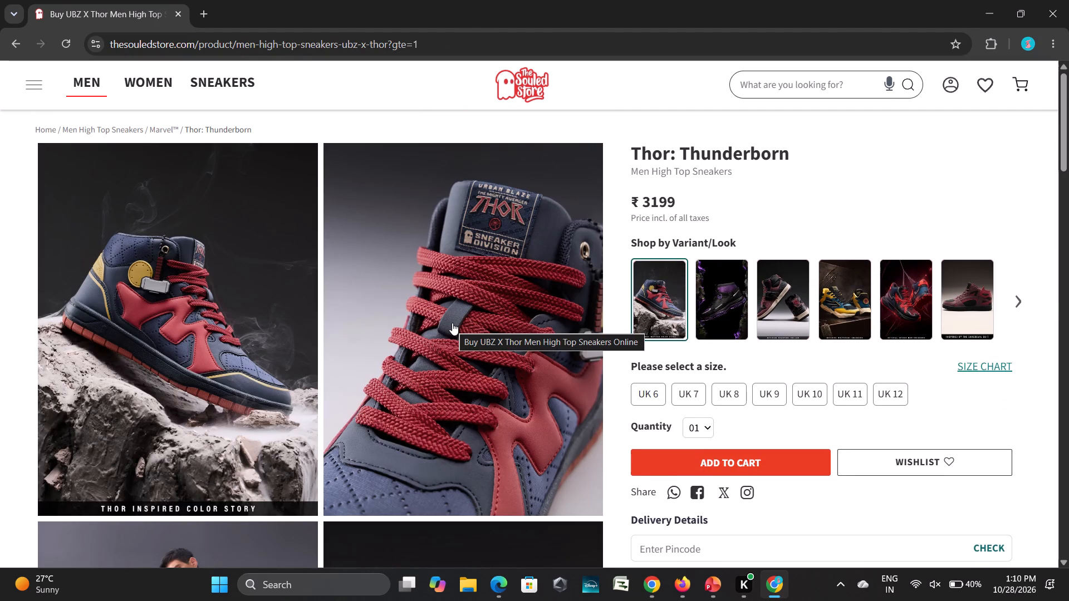
scroll(452, 323, "down", 6)
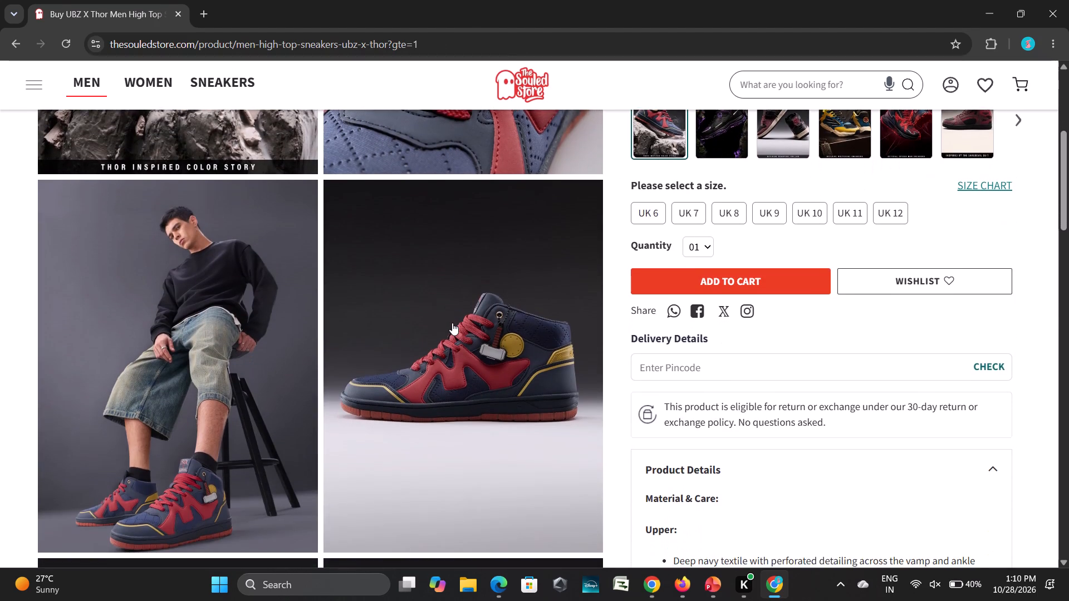
scroll(452, 323, "up", 6)
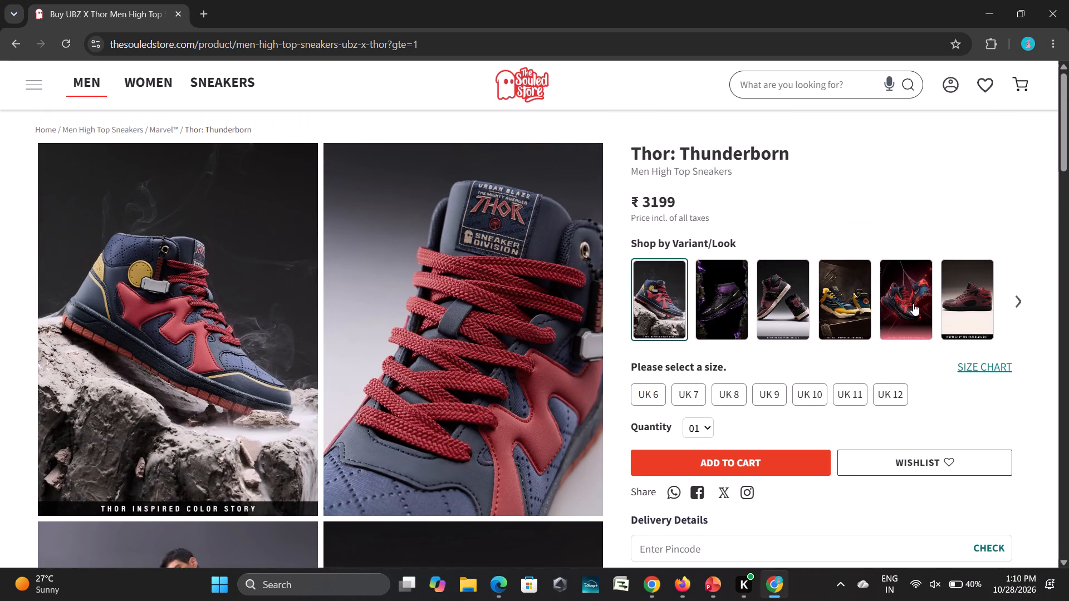
Leave the Thor: Thunderborn page and return through the Spider-Man sneakers page to the men's footwear listing.
scroll(913, 303, "left", 4)
scroll(524, 314, "right", 5)
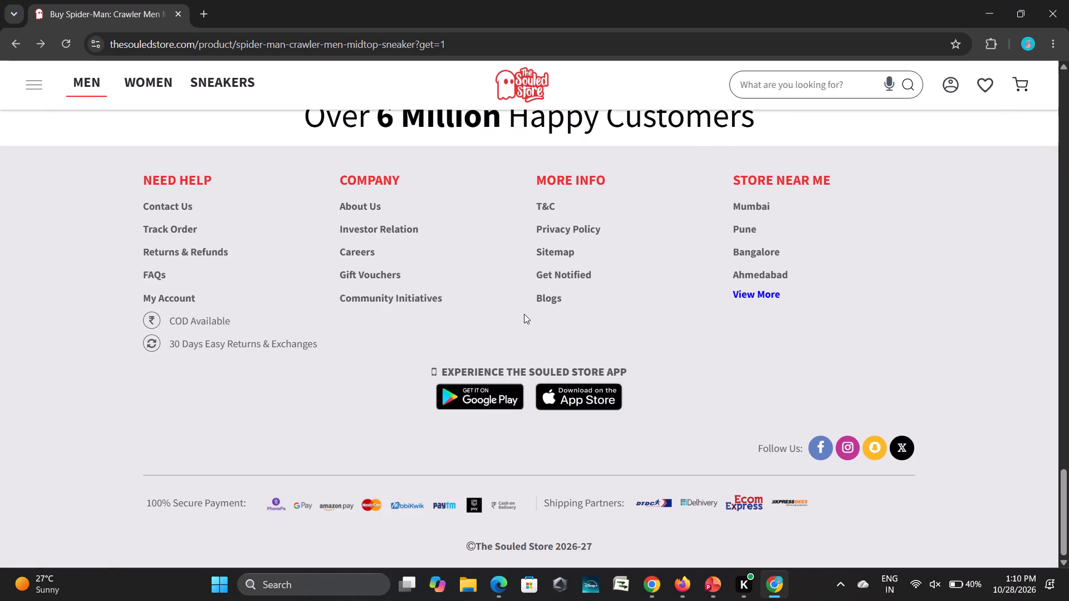
scroll(524, 314, "up", 7)
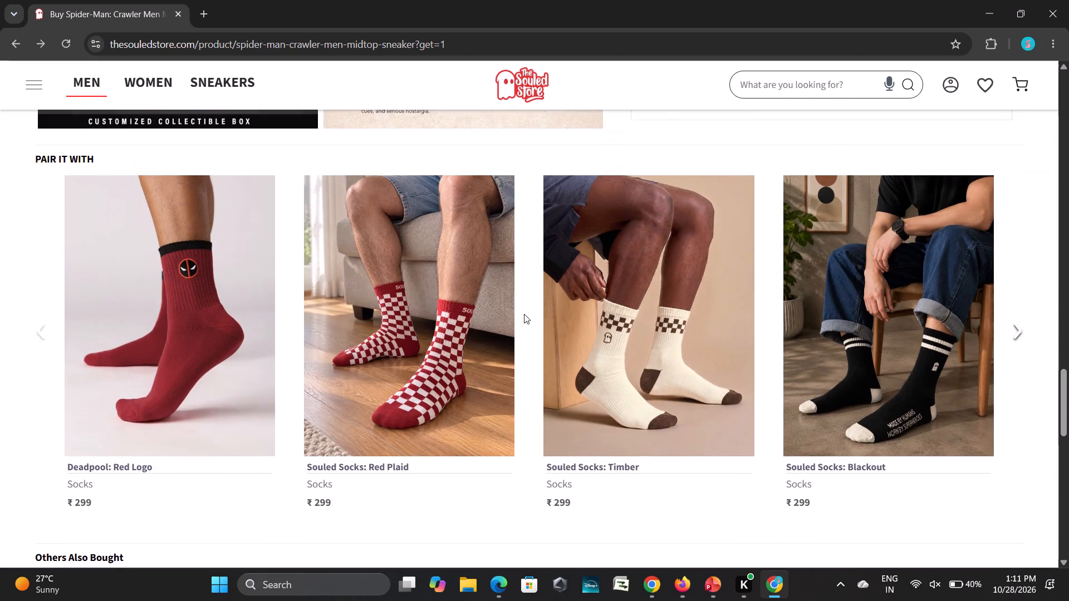
scroll(524, 314, "up", 6)
scroll(524, 314, "right", 7)
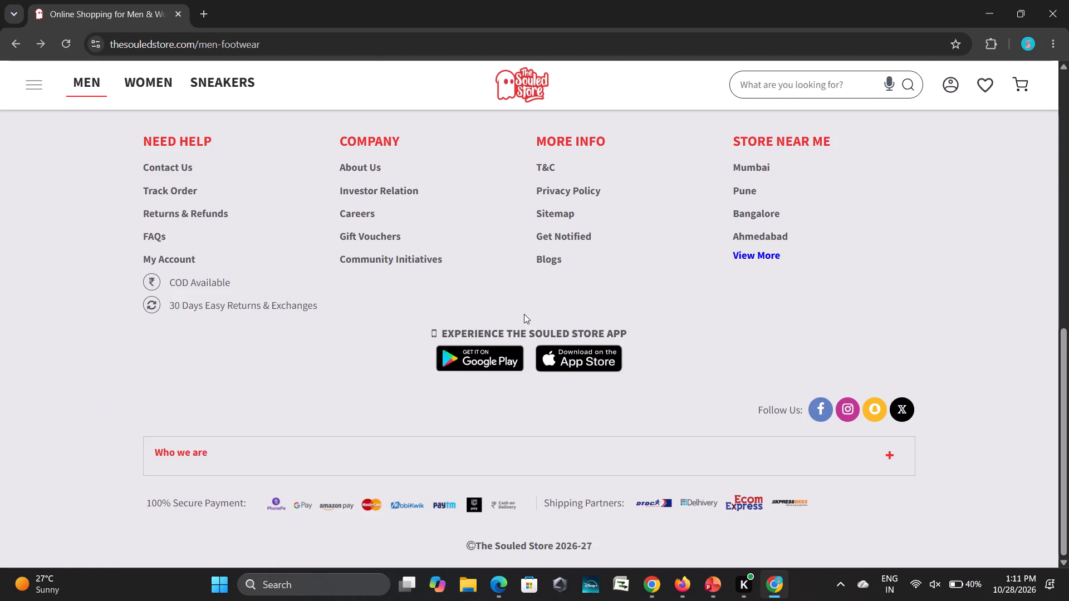
scroll(524, 314, "down", 3)
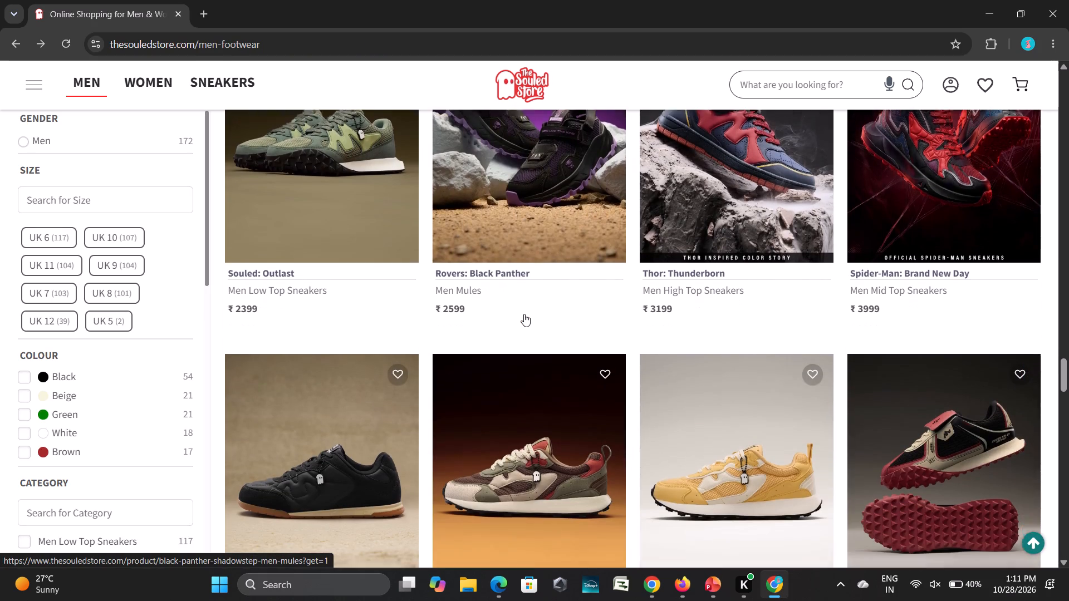
scroll(524, 314, "up", 2)
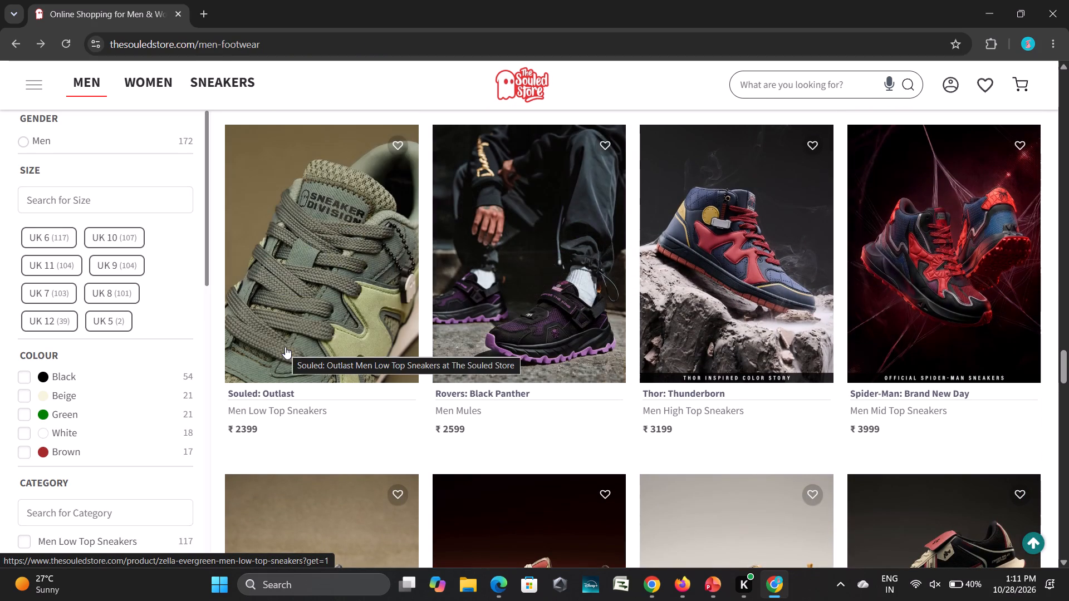
Open the Souled: Outlast low top sneakers and look through their product photos.
left_click(285, 347)
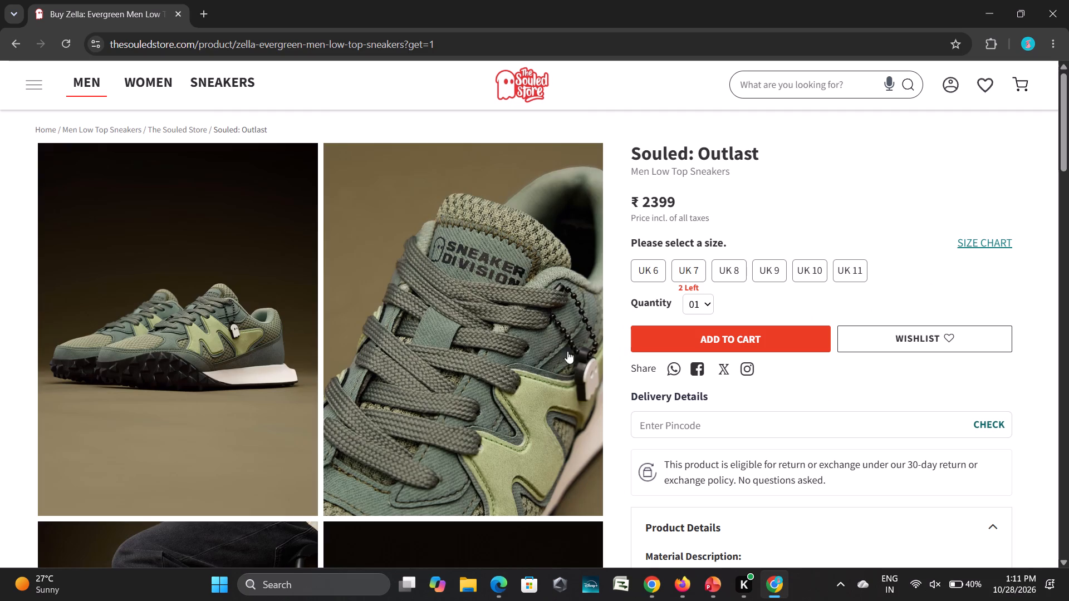
scroll(427, 401, "down", 5)
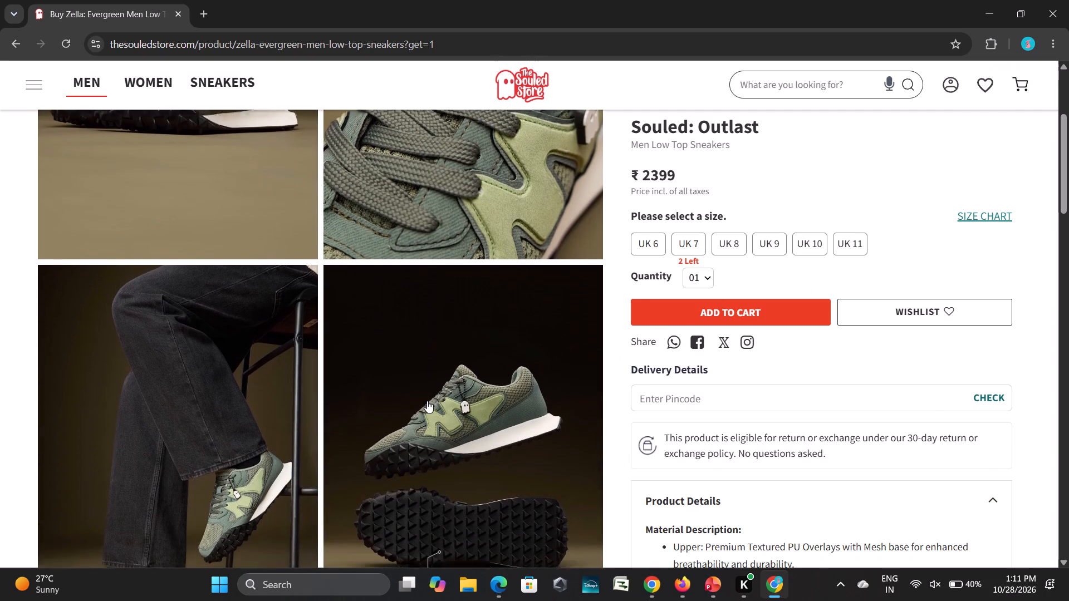
scroll(427, 401, "down", 7)
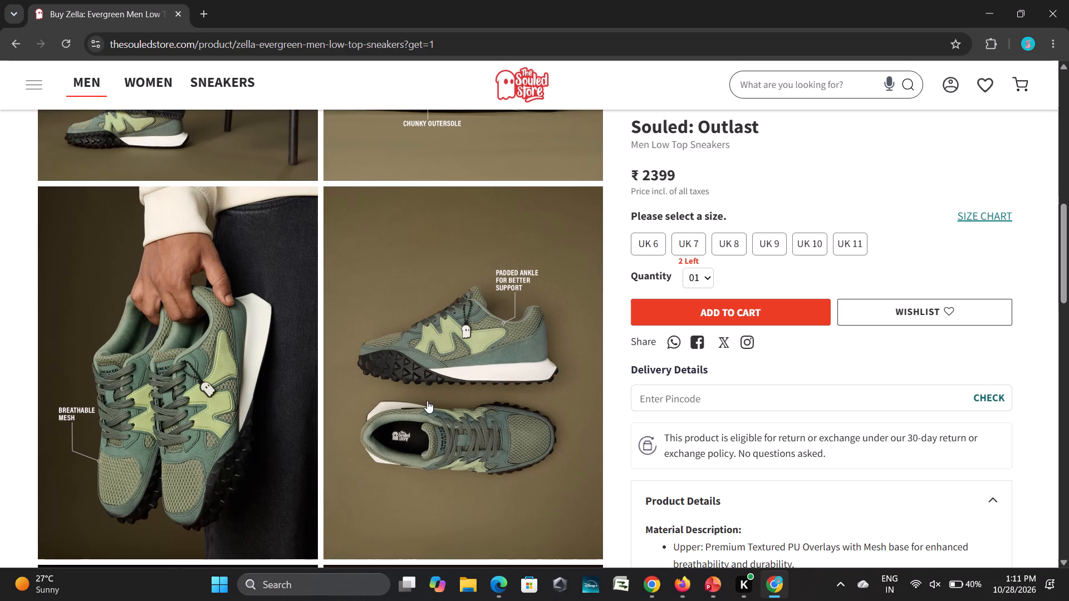
Return to the men's footwear listing and browse further down through the remaining sneakers, mules and sliders.
scroll(427, 401, "right", 9)
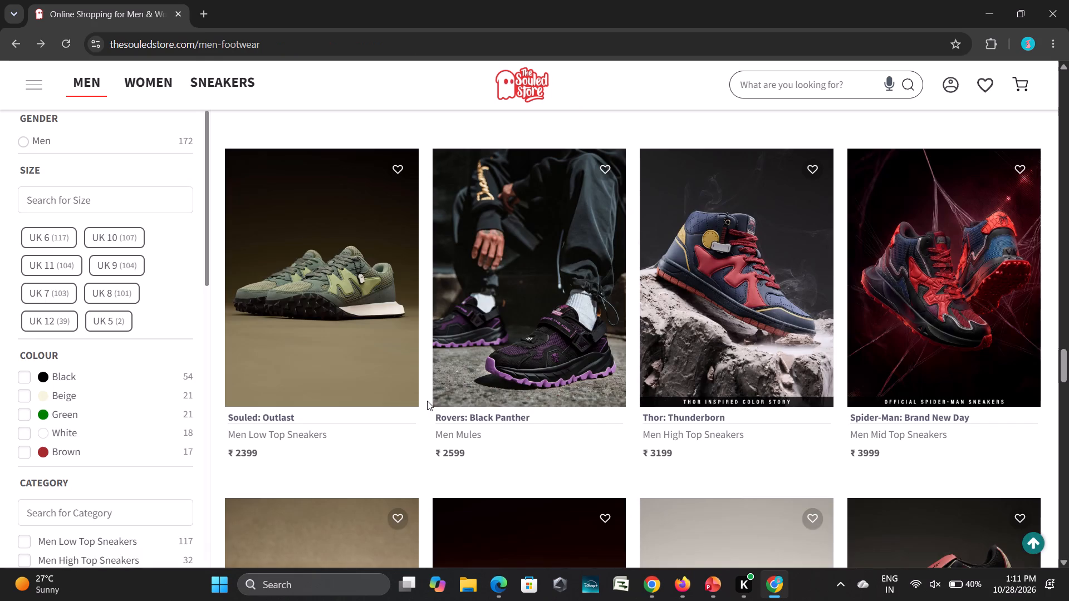
scroll(427, 401, "down", 7)
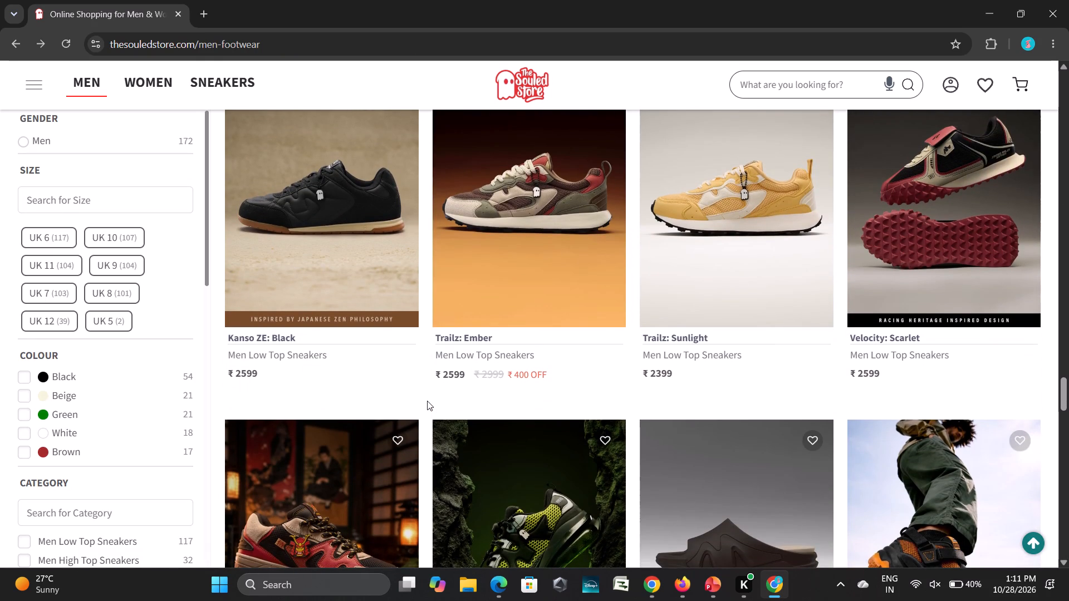
scroll(427, 401, "down", 3)
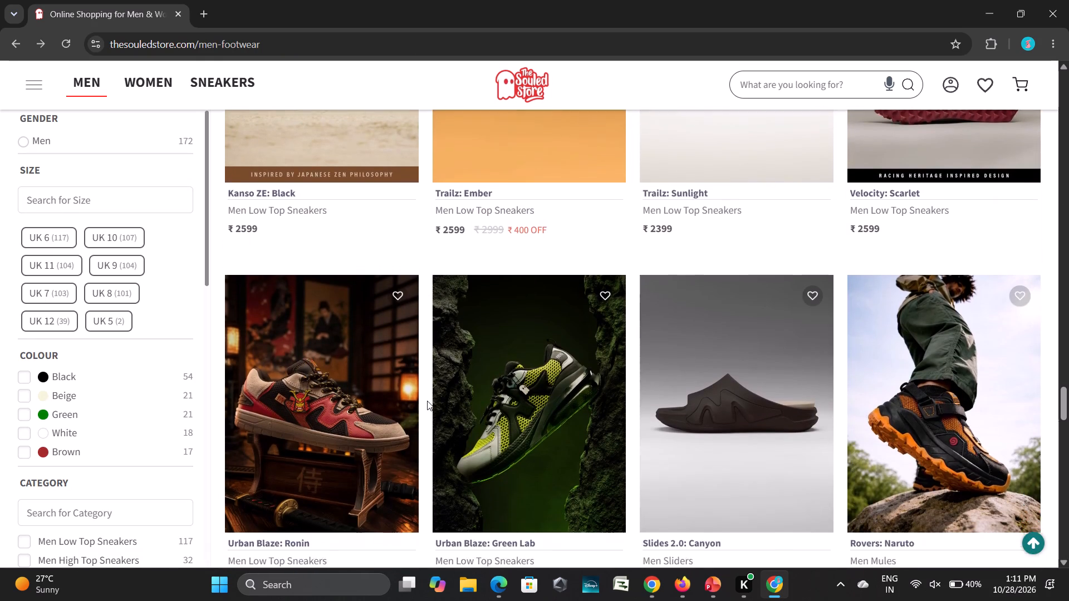
scroll(427, 401, "down", 7)
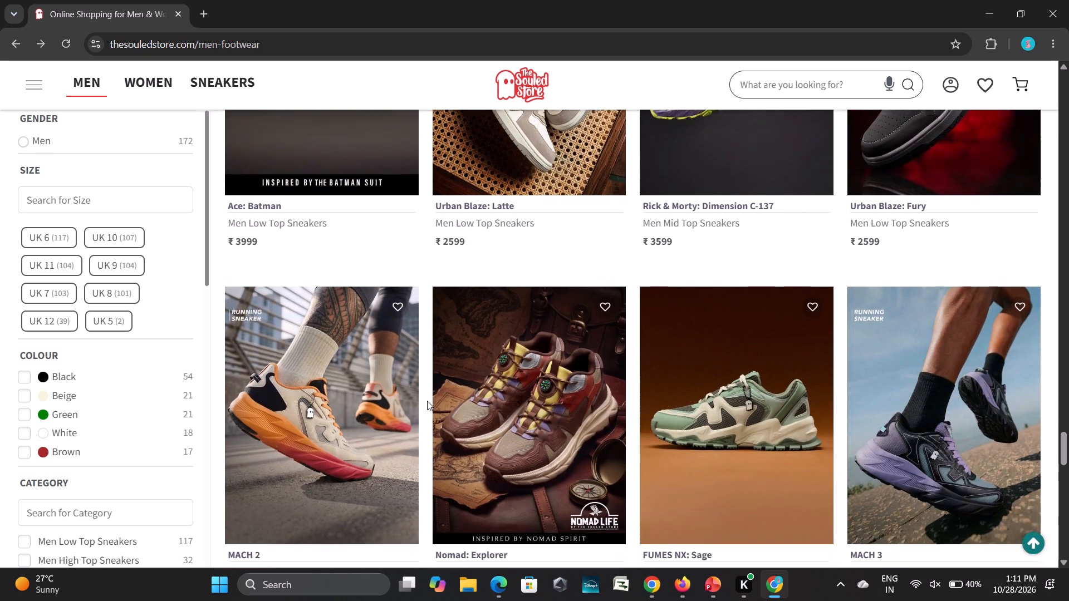
scroll(427, 401, "down", 4)
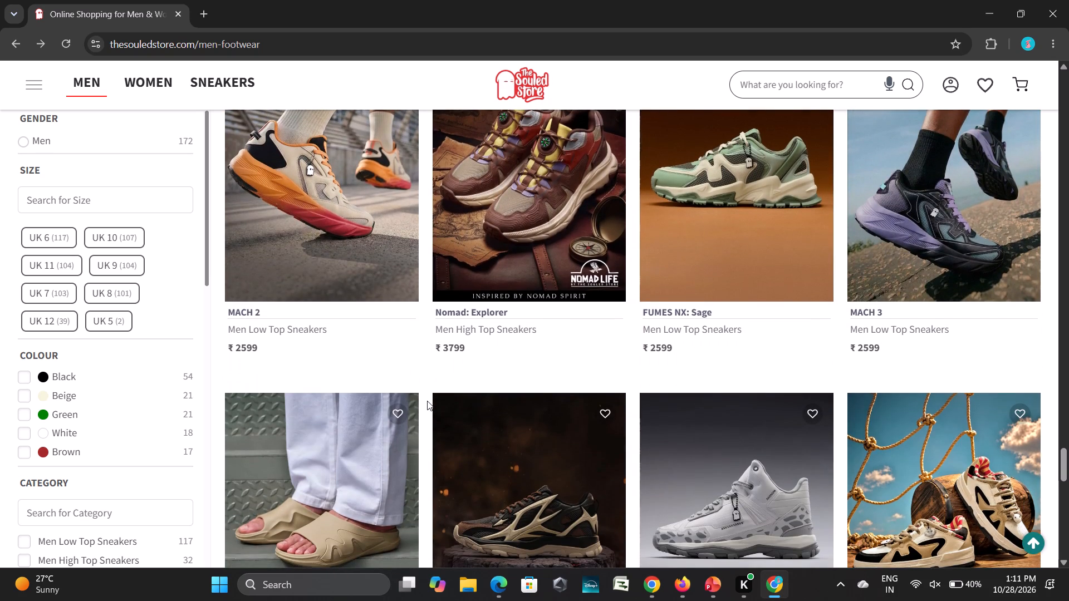
scroll(427, 401, "down", 2)
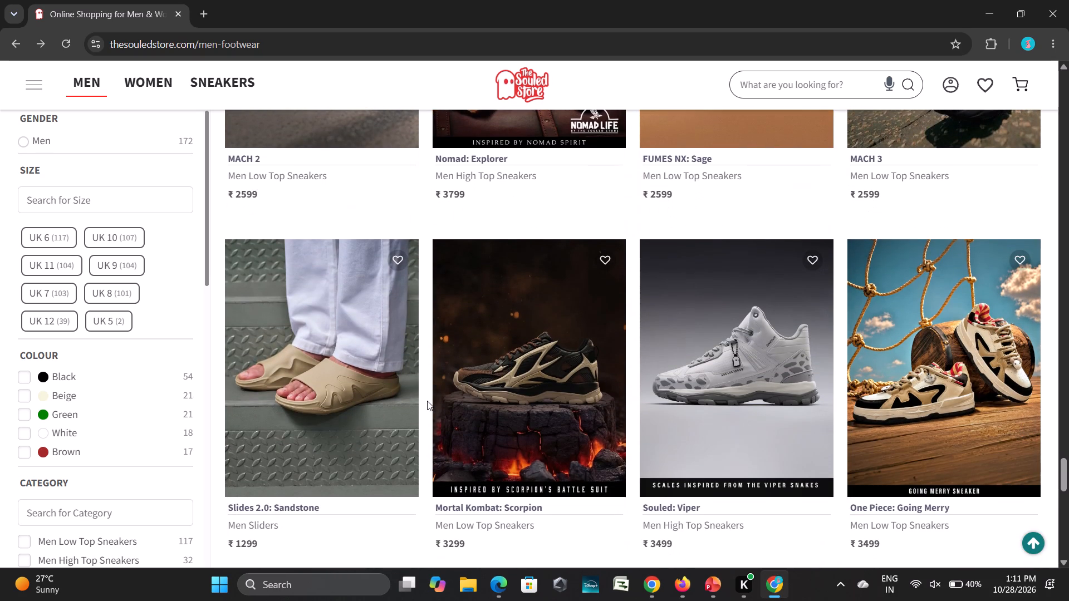
scroll(427, 401, "down", 4)
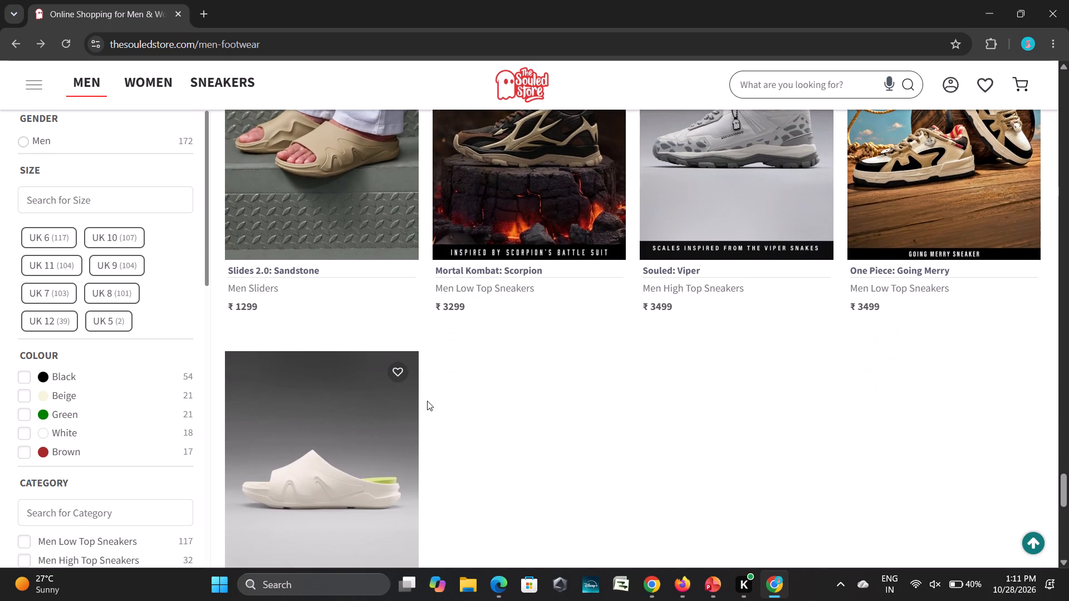
scroll(427, 401, "down", 3)
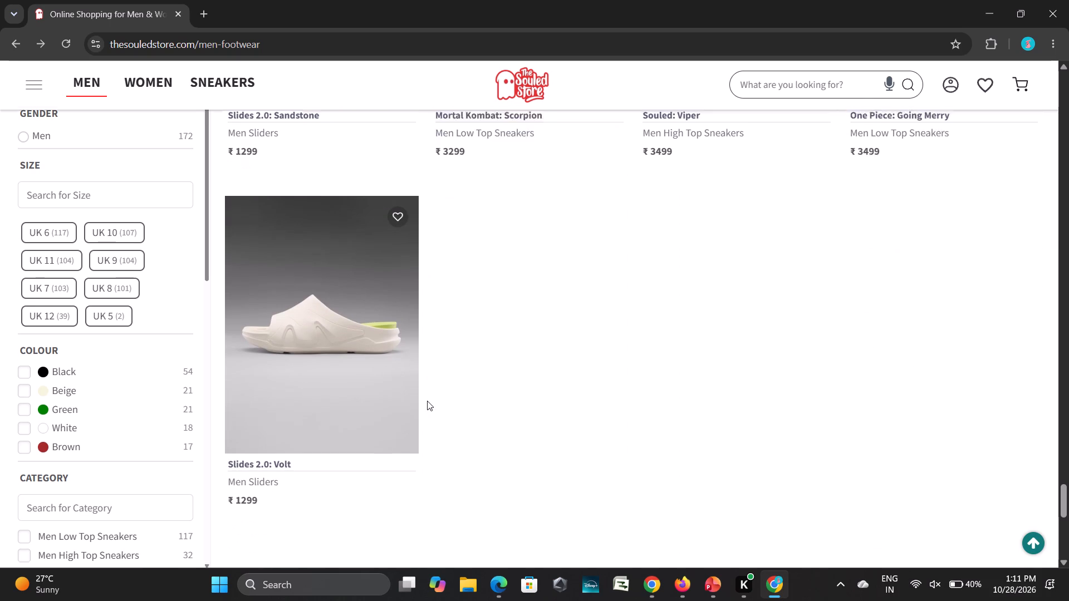
scroll(427, 401, "down", 1)
scroll(561, 450, "down", 4)
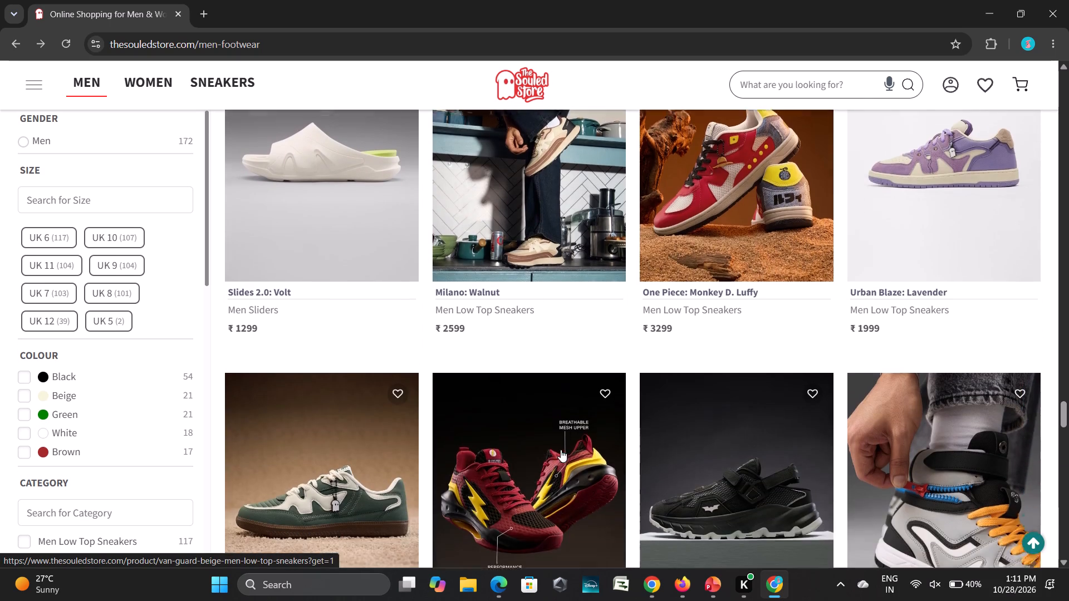
scroll(561, 450, "down", 4)
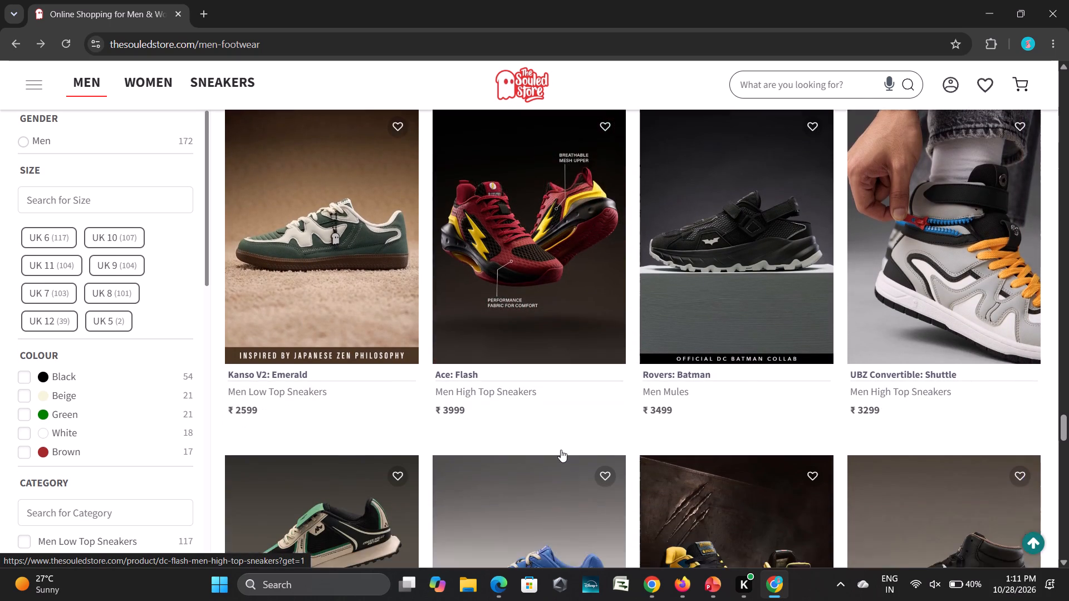
scroll(561, 450, "down", 5)
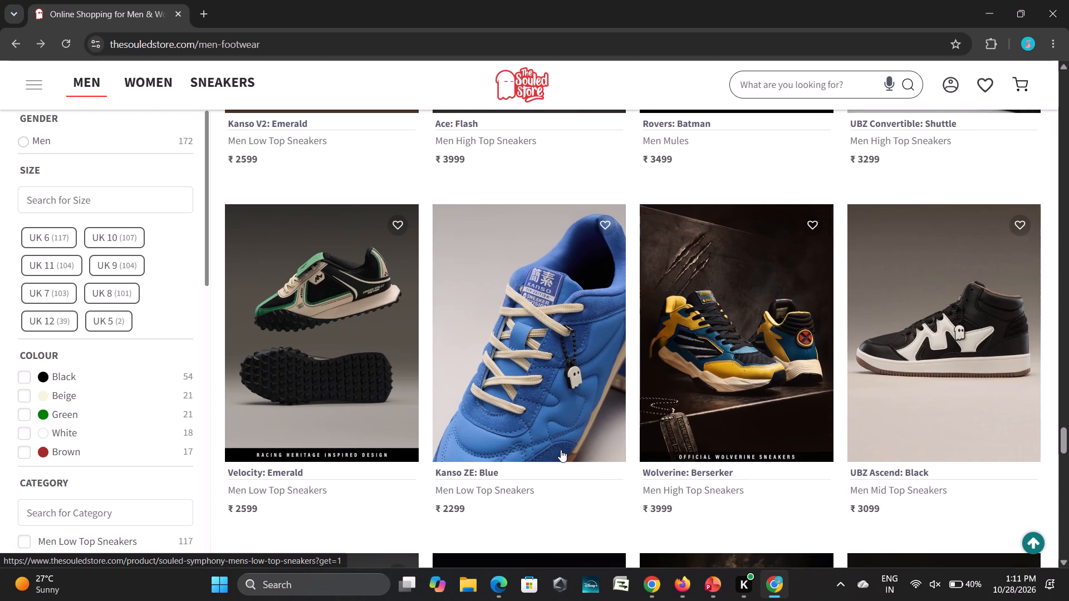
scroll(561, 450, "down", 7)
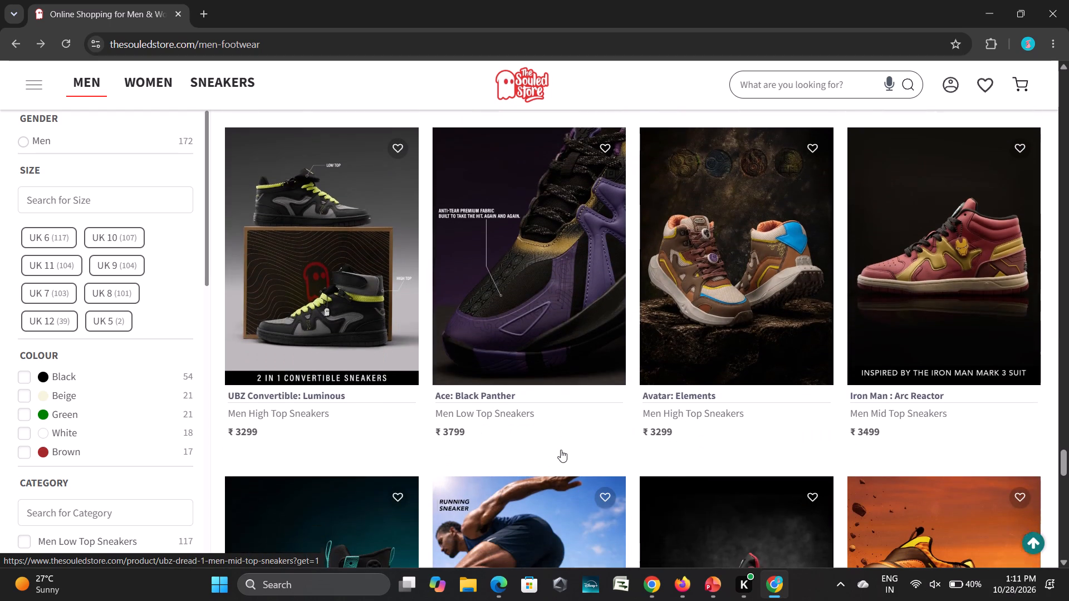
scroll(599, 409, "down", 2)
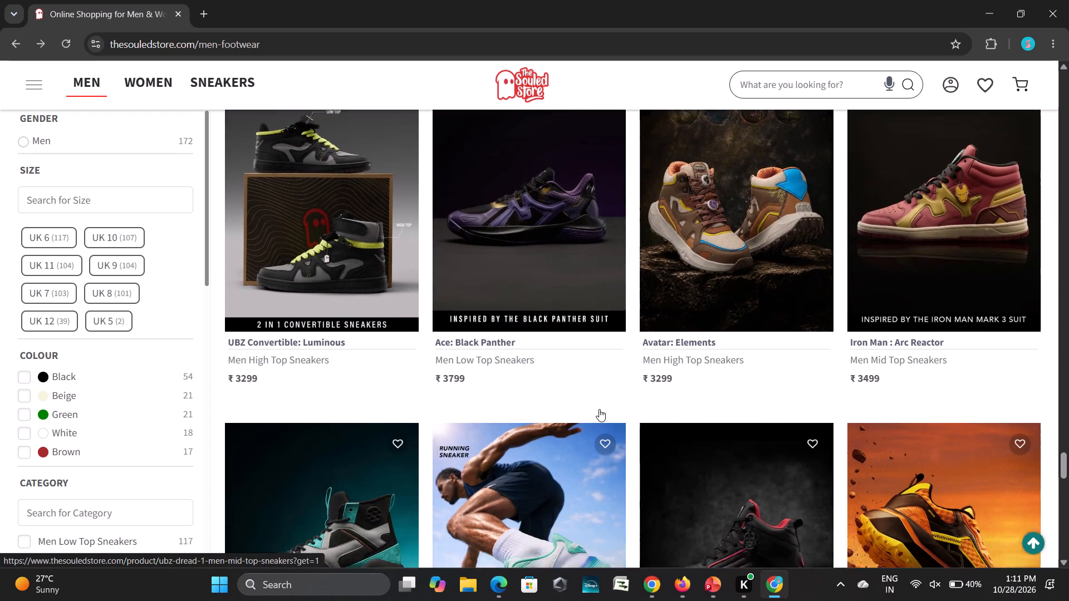
scroll(599, 409, "down", 3)
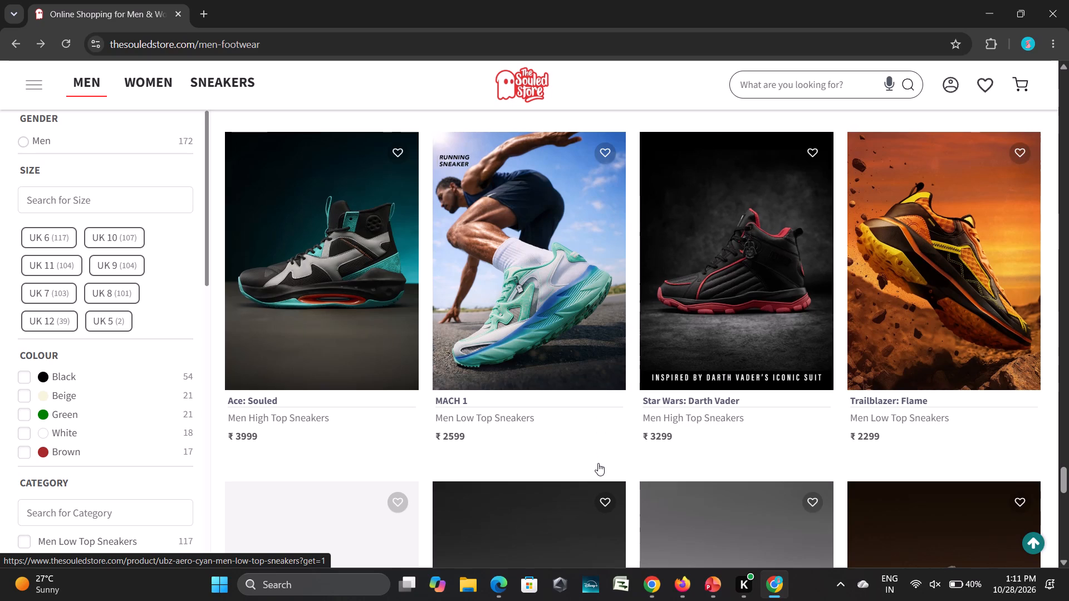
scroll(598, 463, "down", 8)
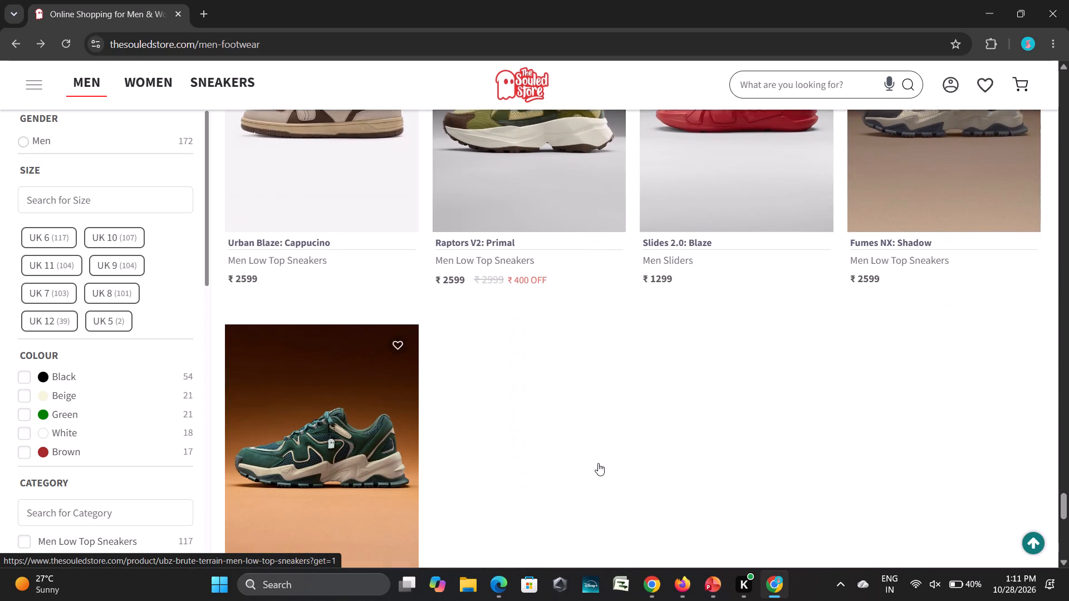
scroll(598, 463, "down", 2)
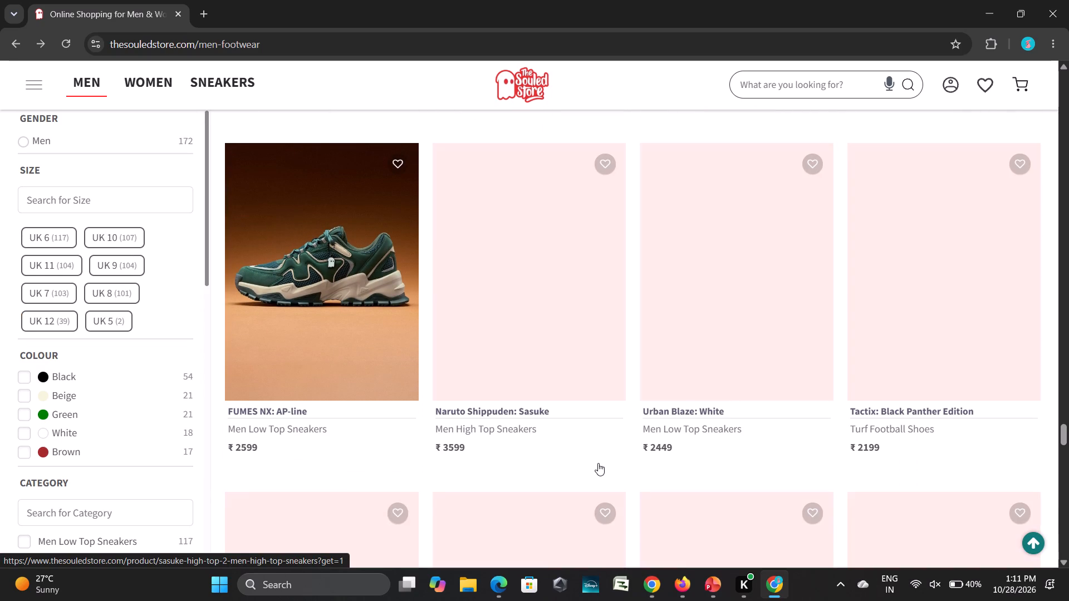
scroll(598, 463, "down", 2)
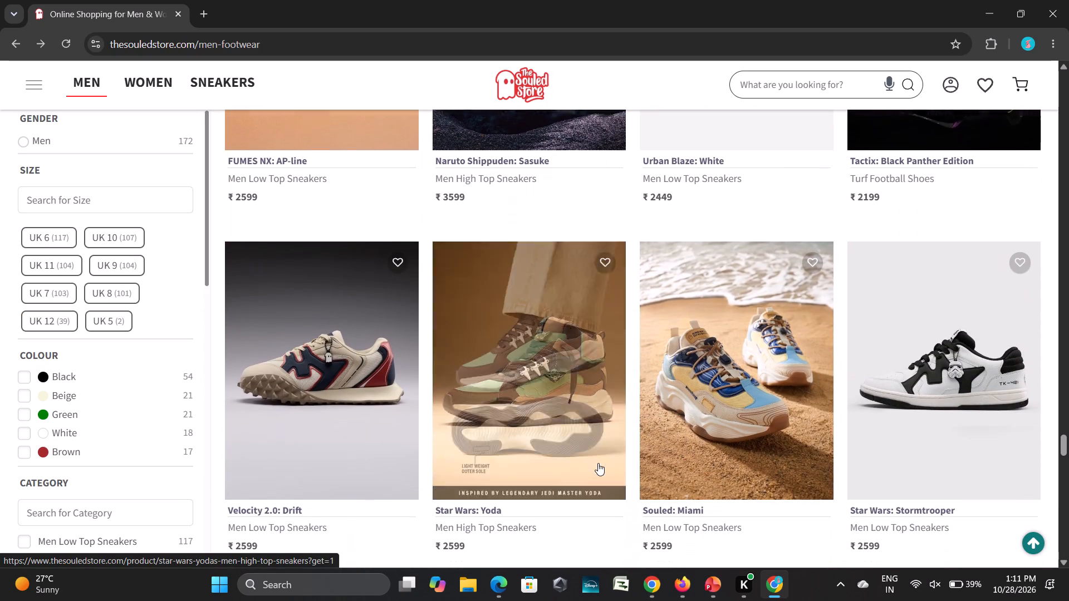
scroll(598, 463, "down", 4)
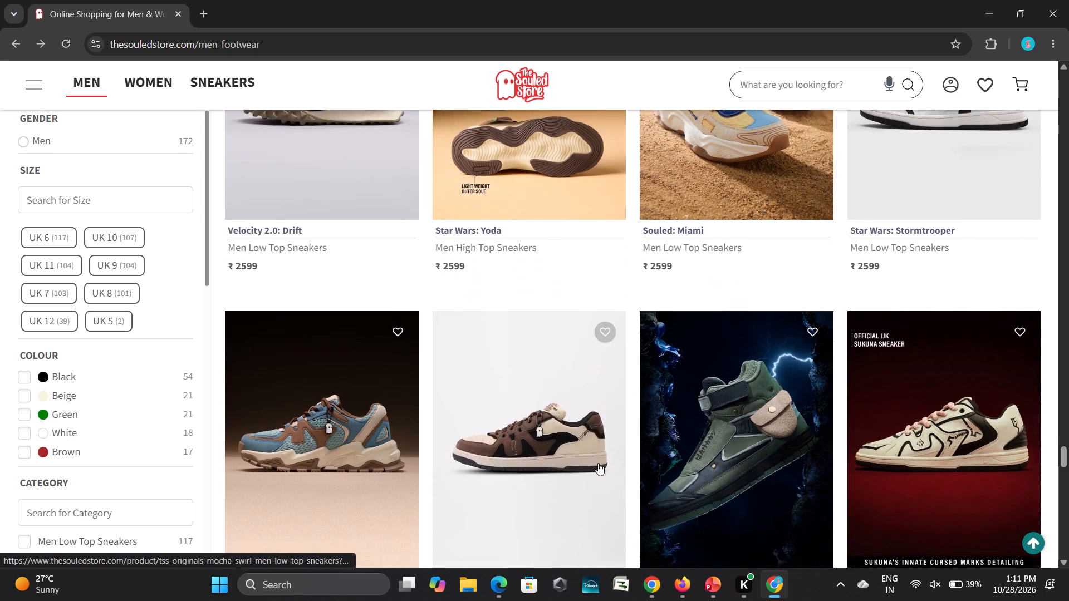
scroll(598, 463, "down", 2)
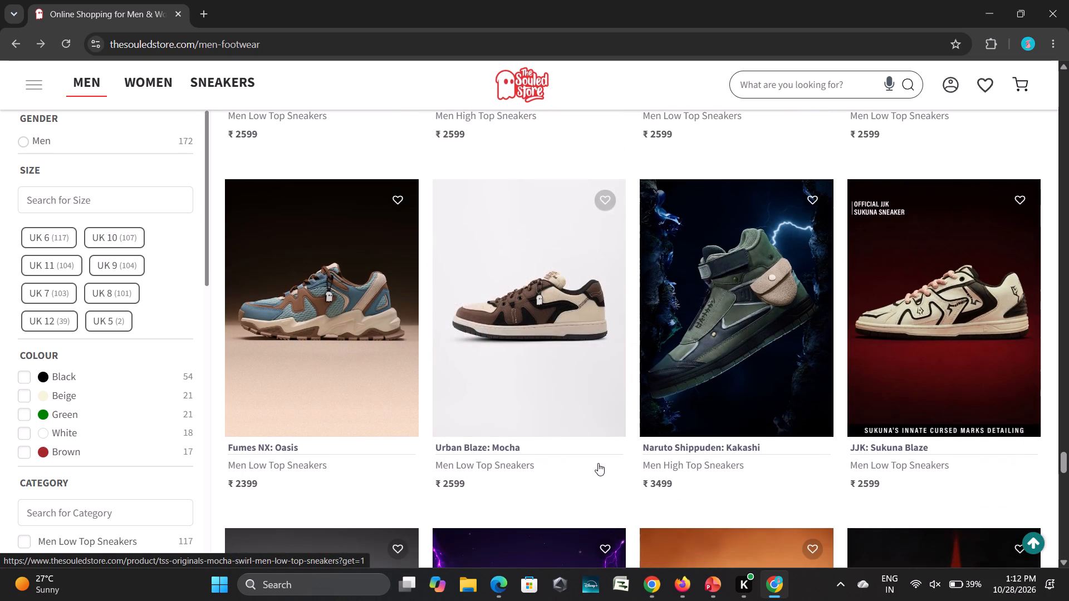
scroll(598, 463, "down", 7)
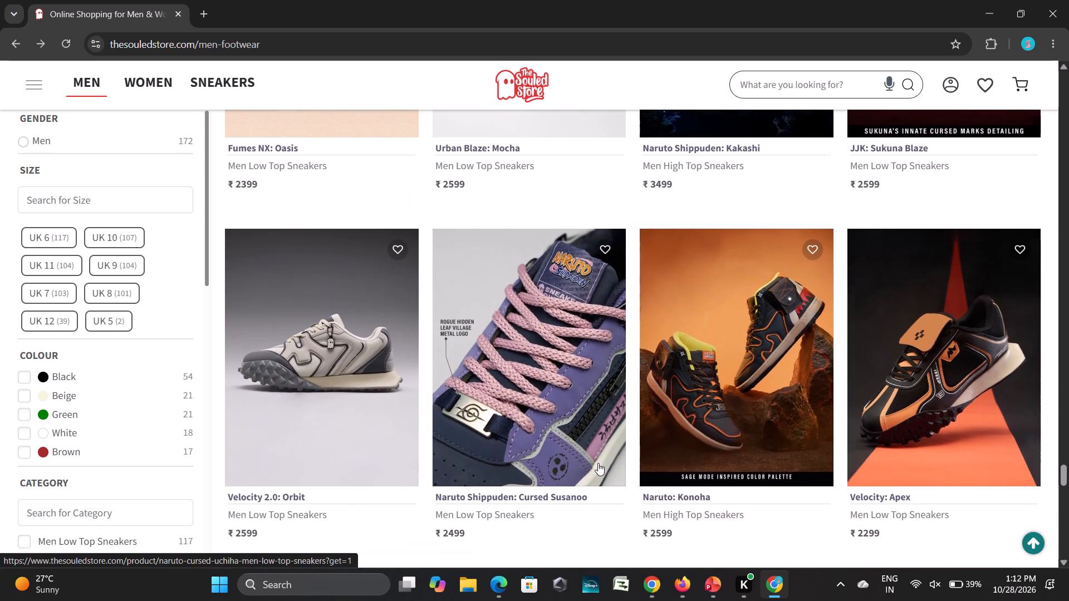
scroll(598, 463, "down", 2)
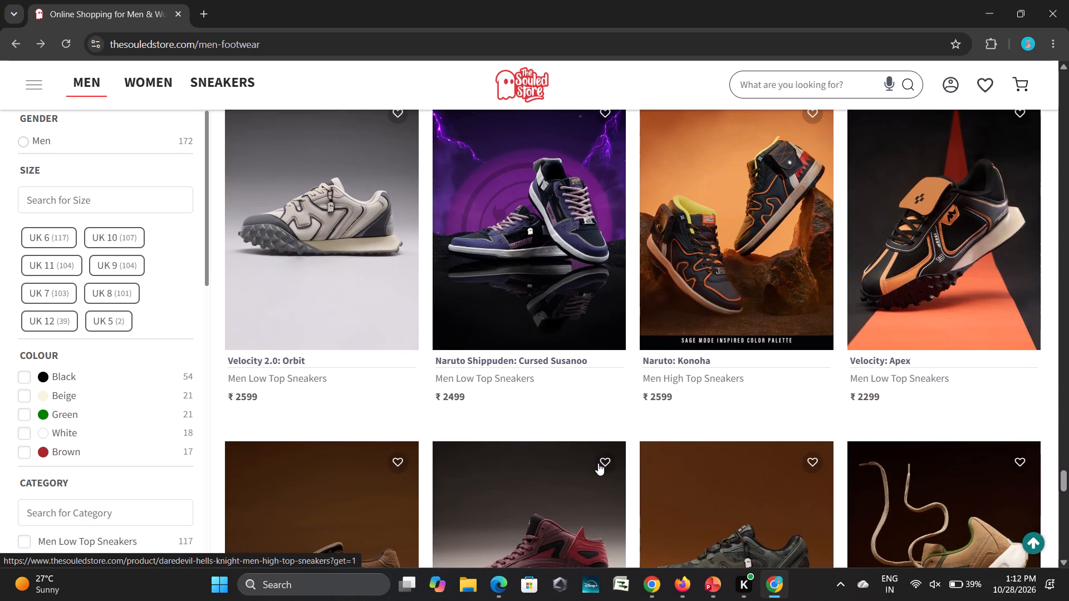
scroll(598, 463, "down", 1)
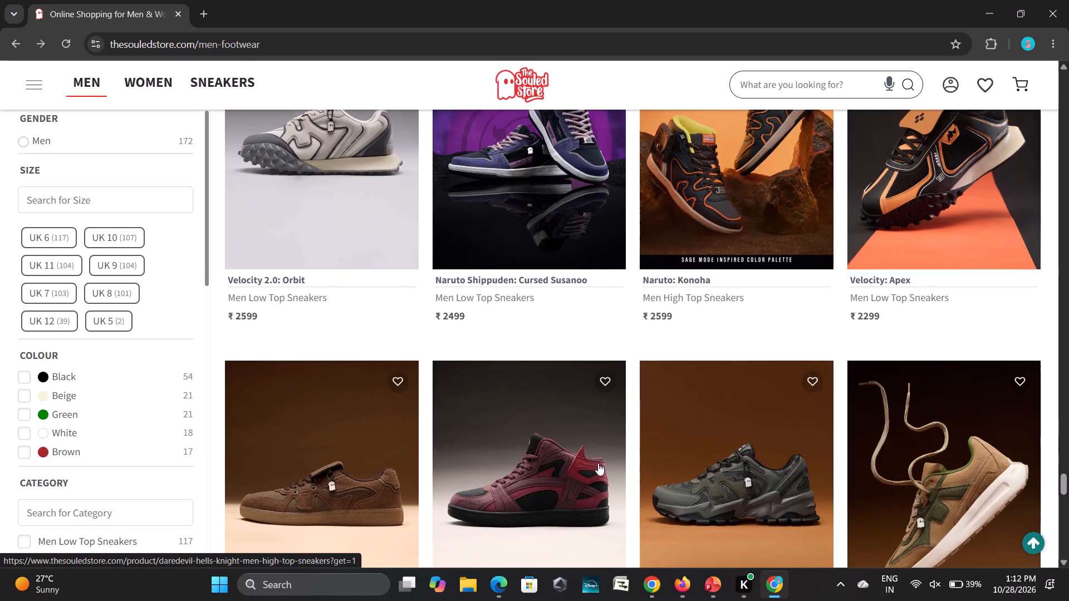
scroll(598, 463, "down", 1)
Switch to the Azure virtual machine creation page and dismiss the Download Private Key dialog without creating the resource.
key("alt+Tab")
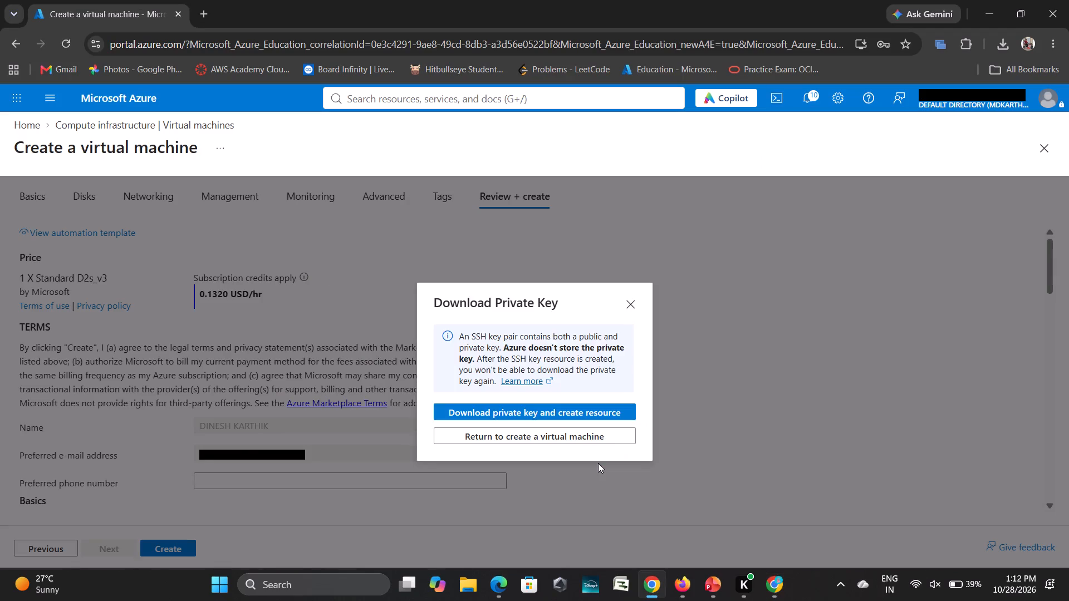
left_click(626, 304)
In the VM's networking settings, change the virtual network to vnet-eastasia-1.
left_click(150, 192)
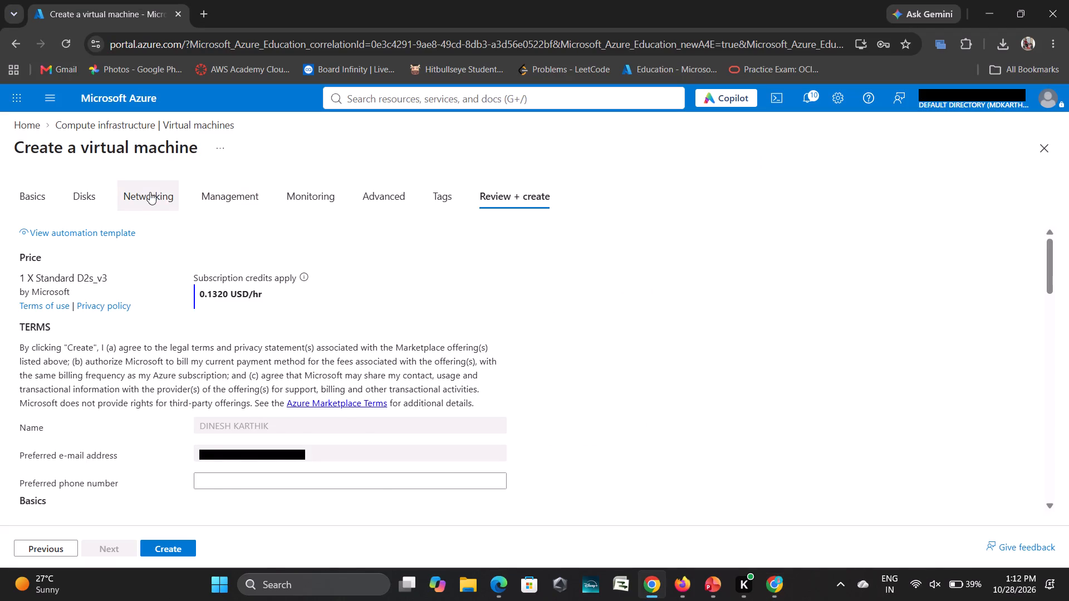
scroll(263, 312, "up", 11)
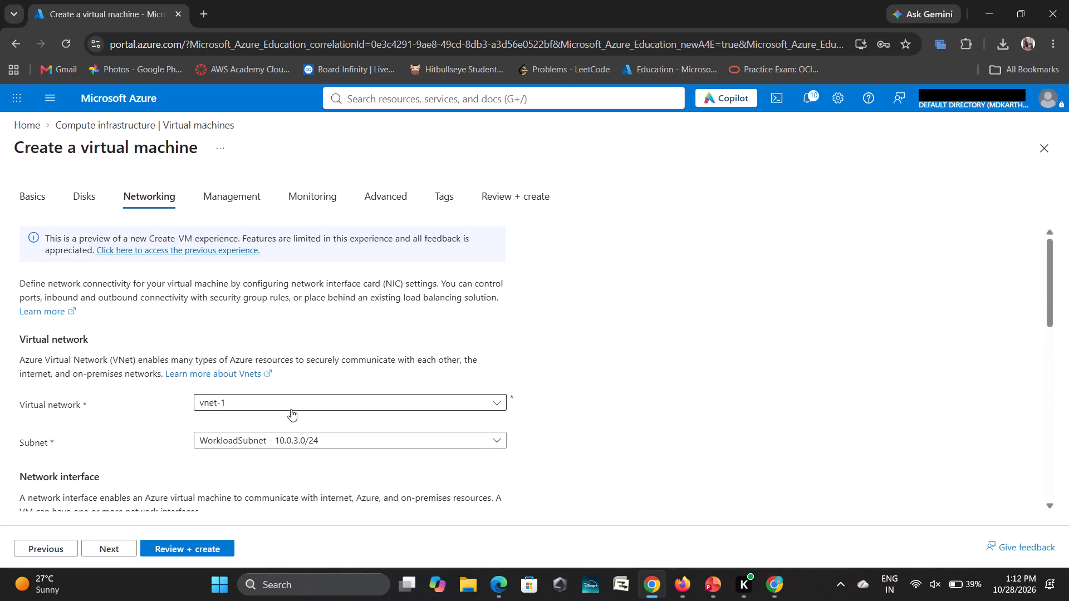
left_click(288, 403)
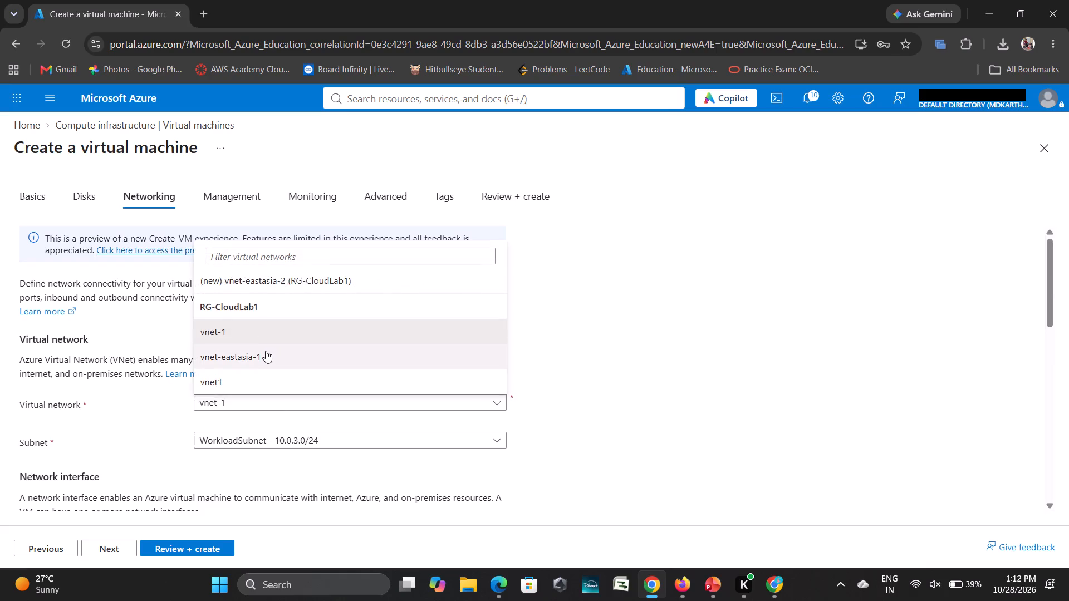
left_click(266, 351)
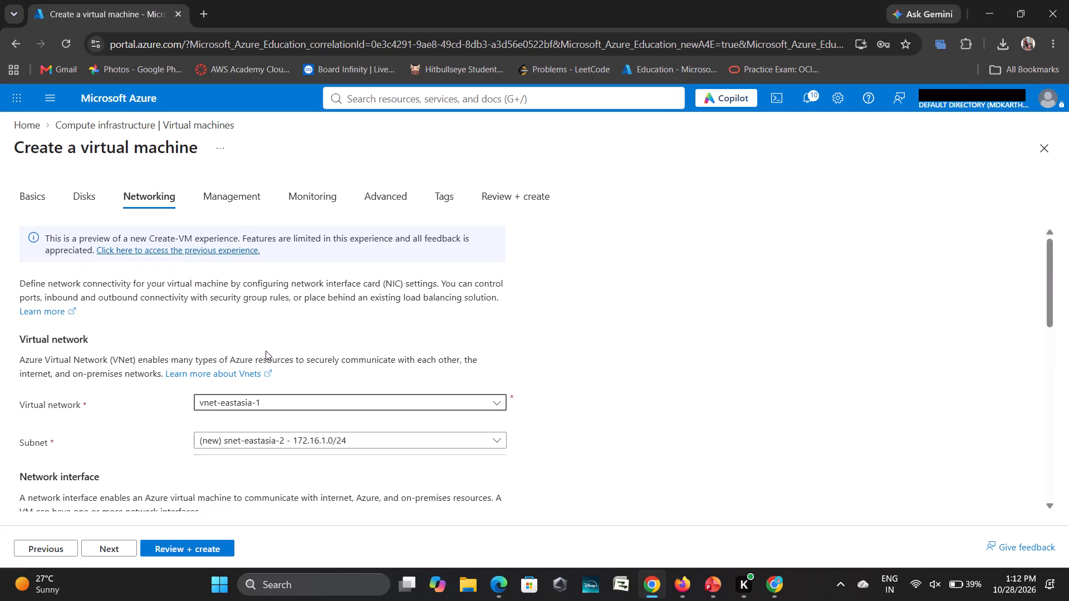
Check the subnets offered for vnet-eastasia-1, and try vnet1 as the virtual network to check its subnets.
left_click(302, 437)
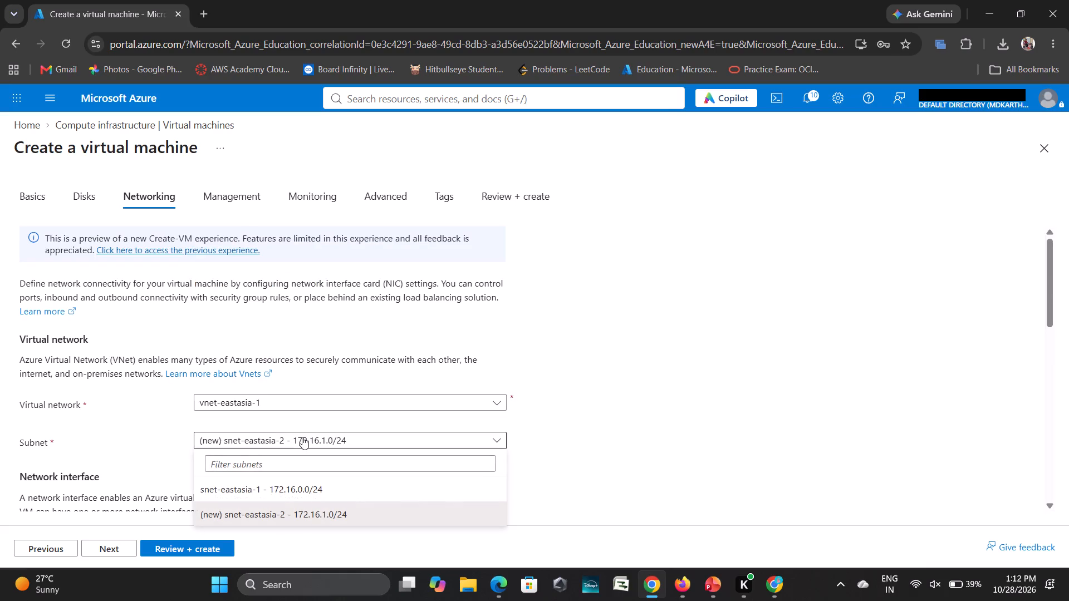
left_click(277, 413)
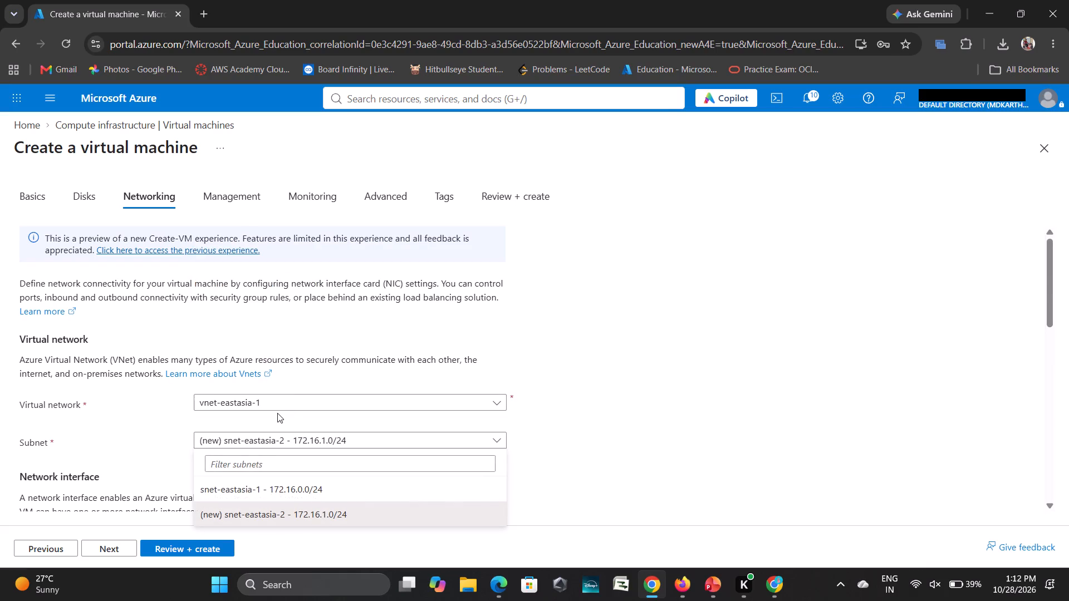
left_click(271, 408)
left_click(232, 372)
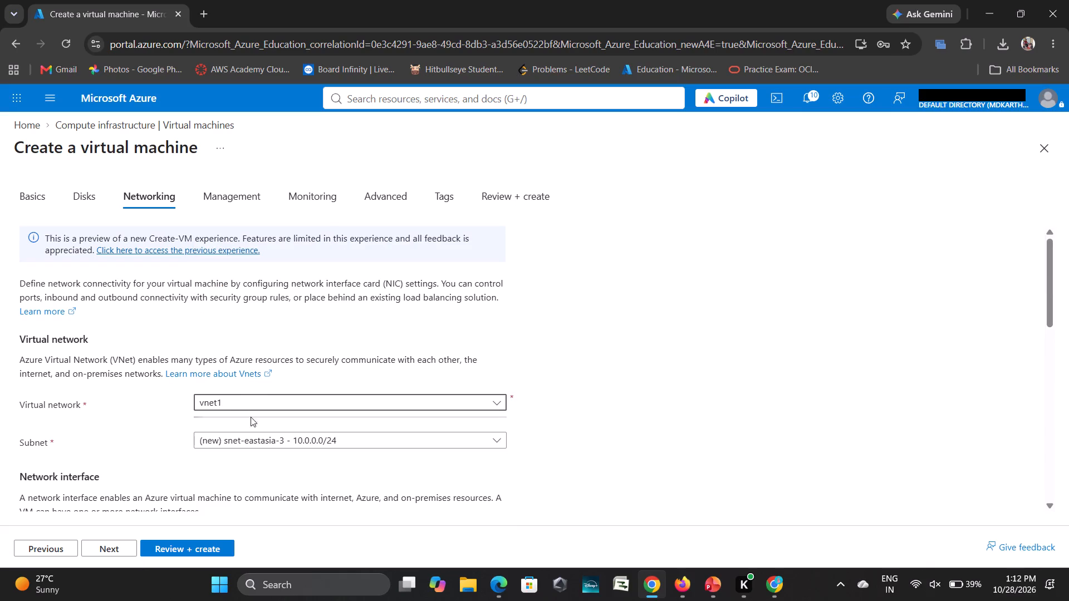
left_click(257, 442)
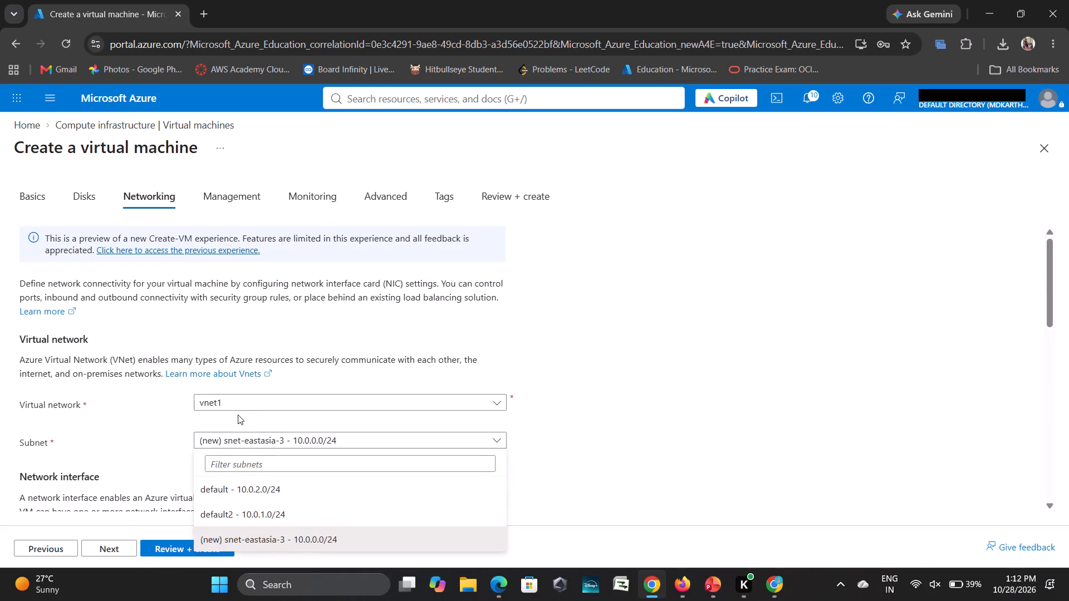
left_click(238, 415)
Set the VM's virtual network to vnet-1 and choose WorkloadSubnet - 10.0.3.0/24 as its subnet.
left_click(232, 406)
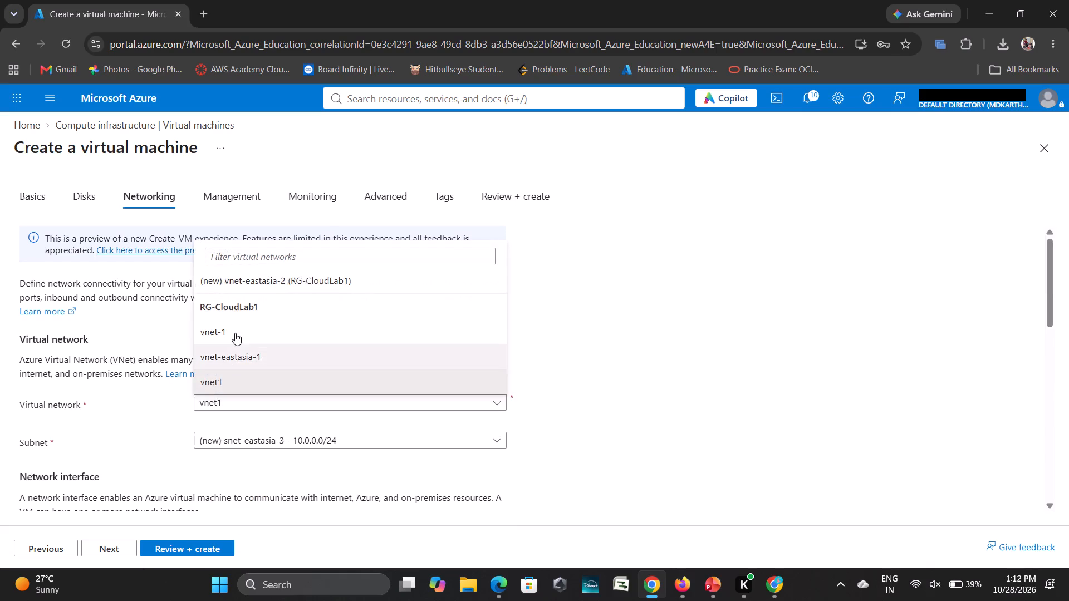
left_click(235, 333)
left_click(259, 439)
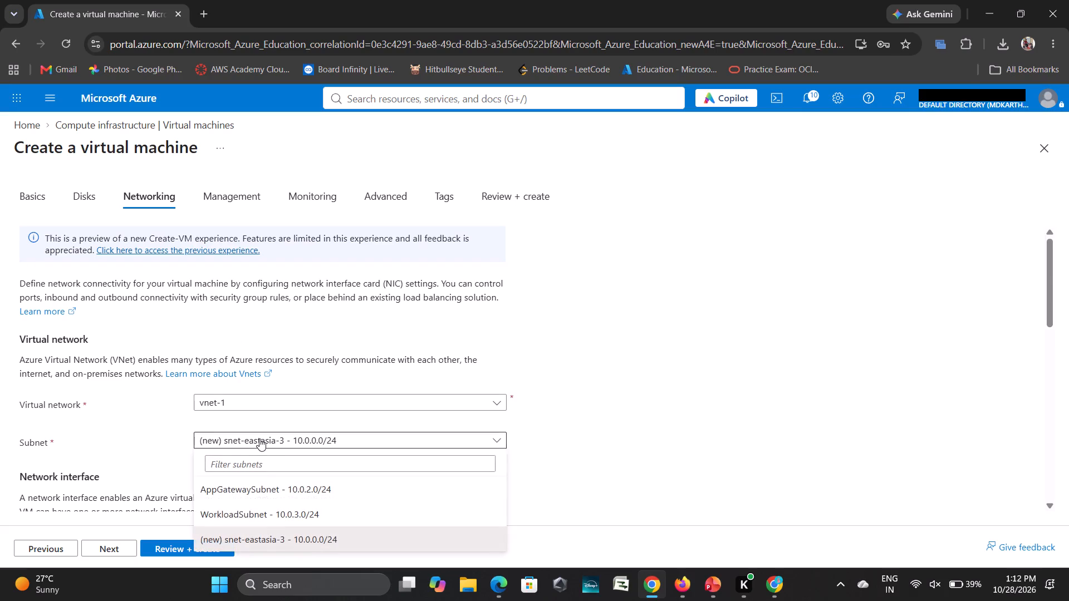
left_click(272, 510)
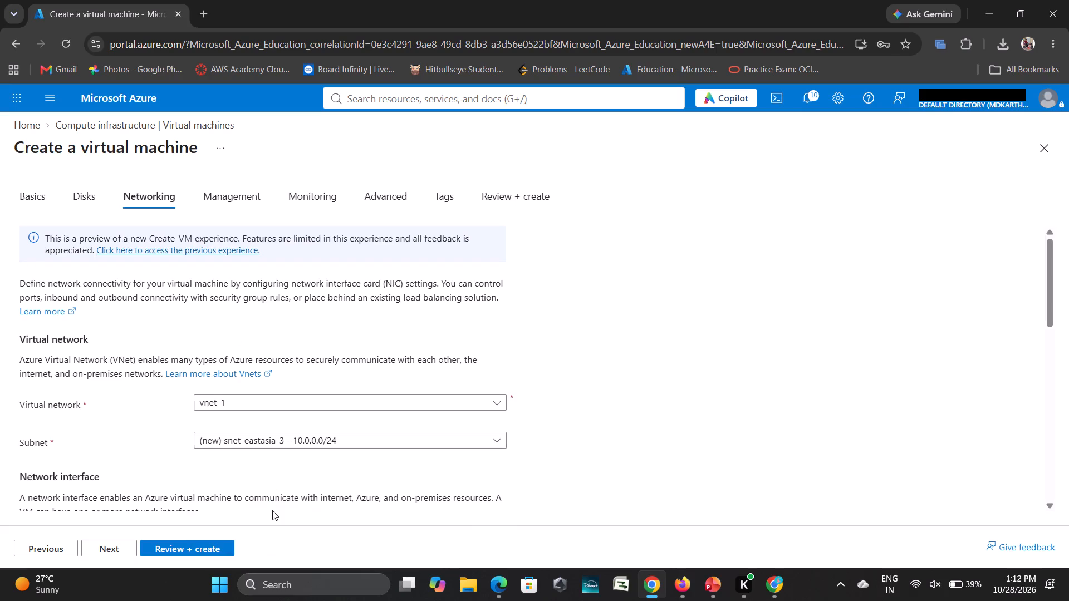
Check the remaining network interface settings and submit the VM configuration for review and validation.
scroll(227, 452, "down", 5)
scroll(227, 452, "up", 3)
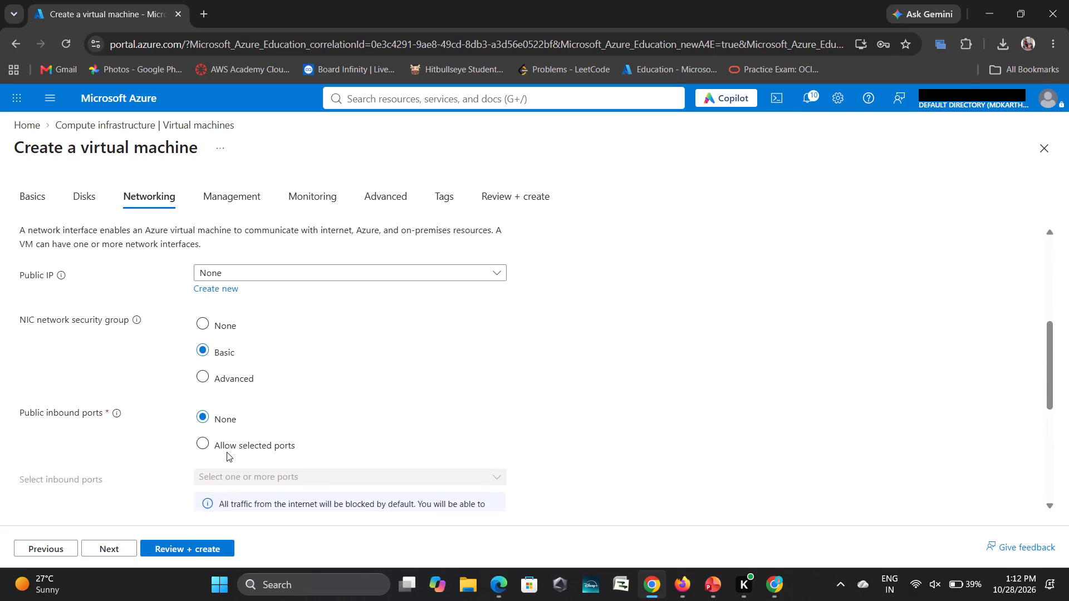
left_click(210, 549)
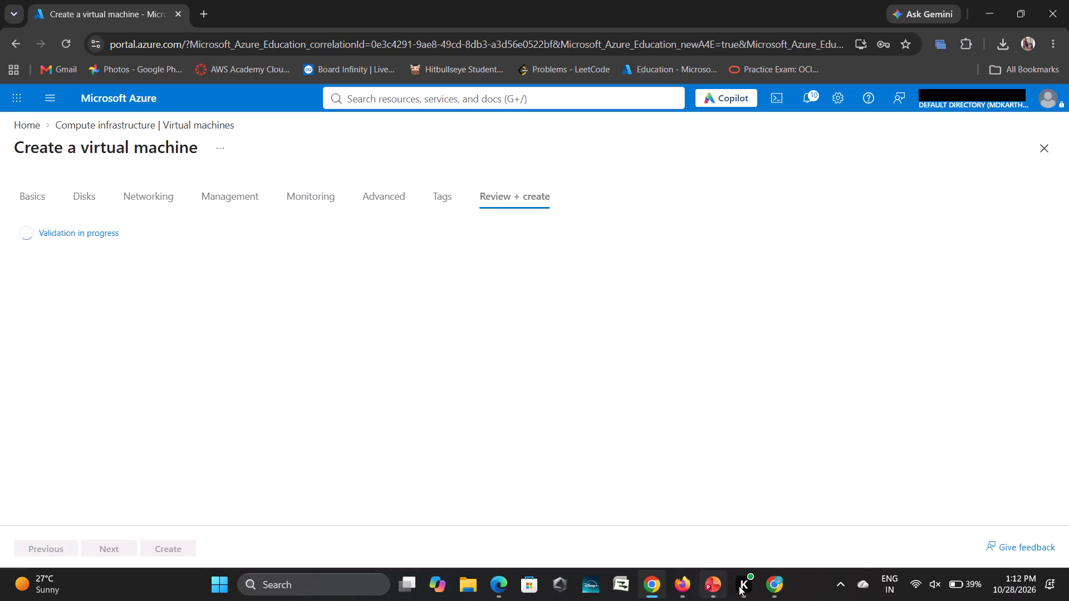
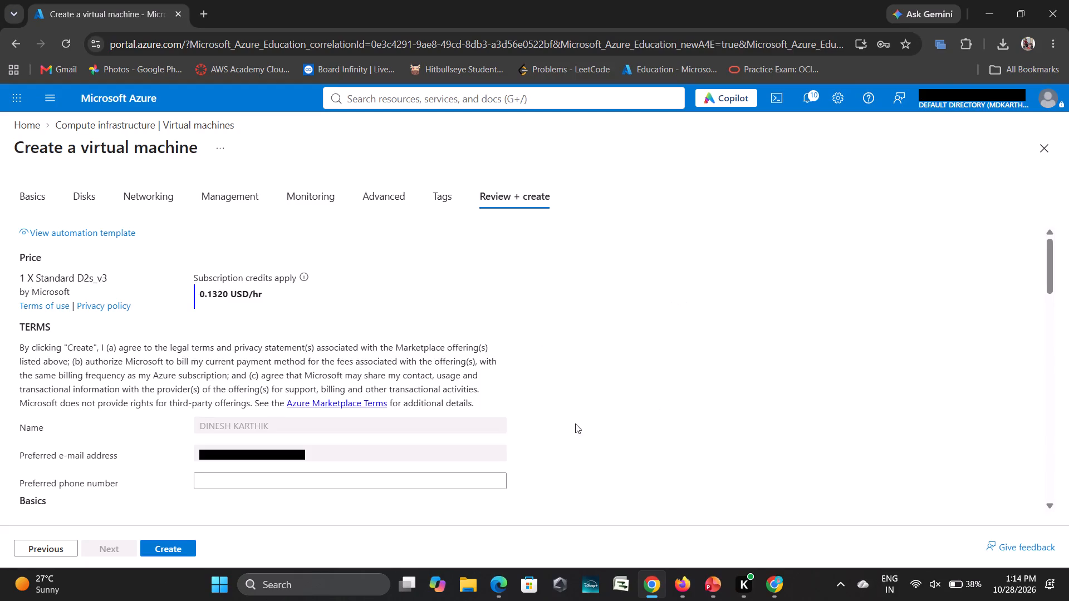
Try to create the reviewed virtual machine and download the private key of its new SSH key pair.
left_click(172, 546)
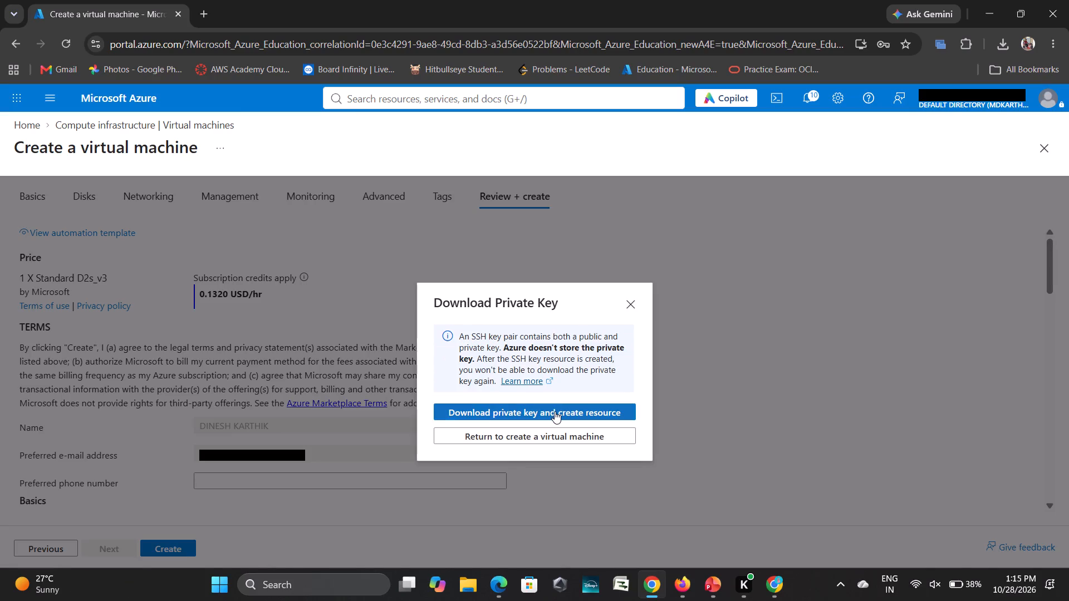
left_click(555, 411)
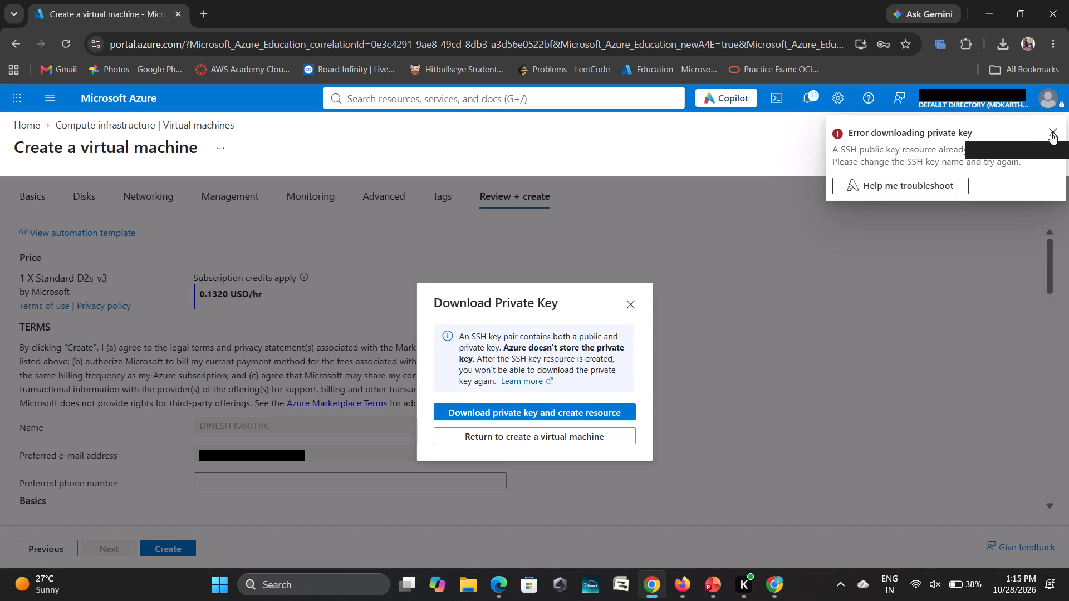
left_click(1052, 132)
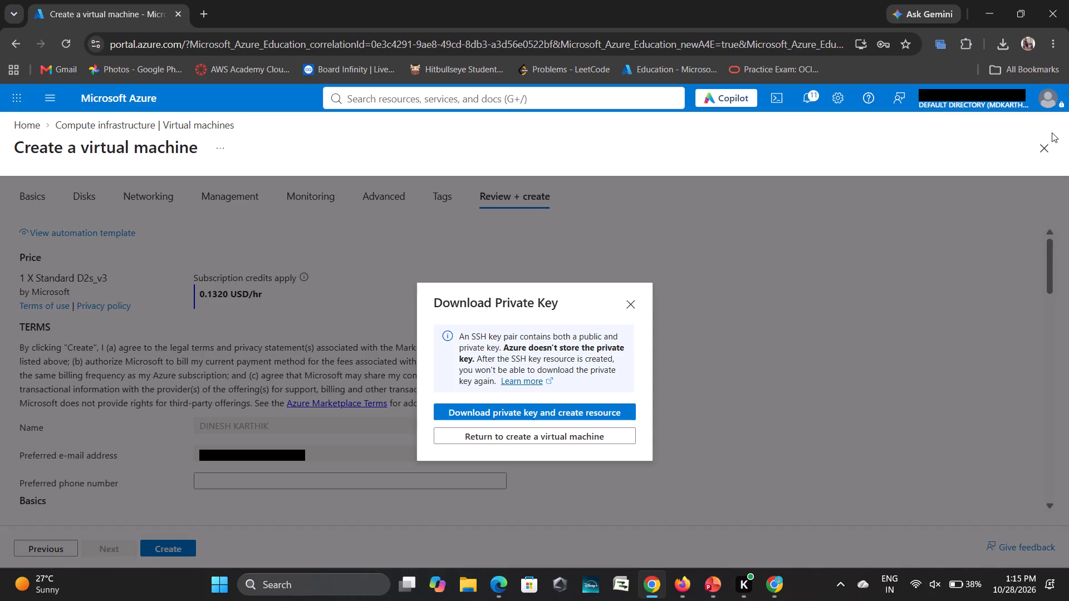
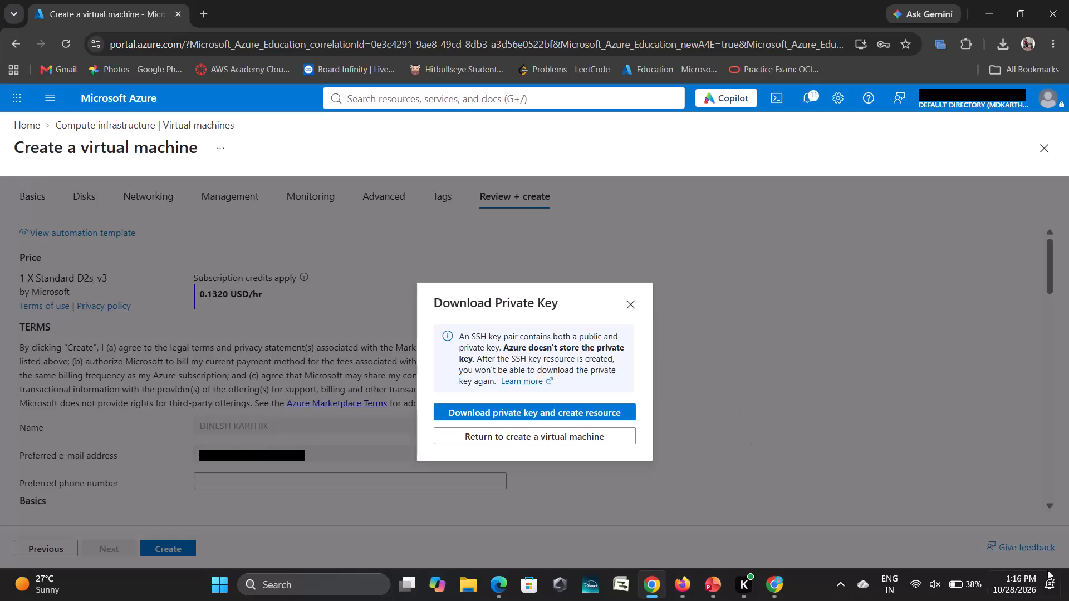
Switch to the Windows system settings and turn on the computer's mobile hotspot.
left_click(935, 585)
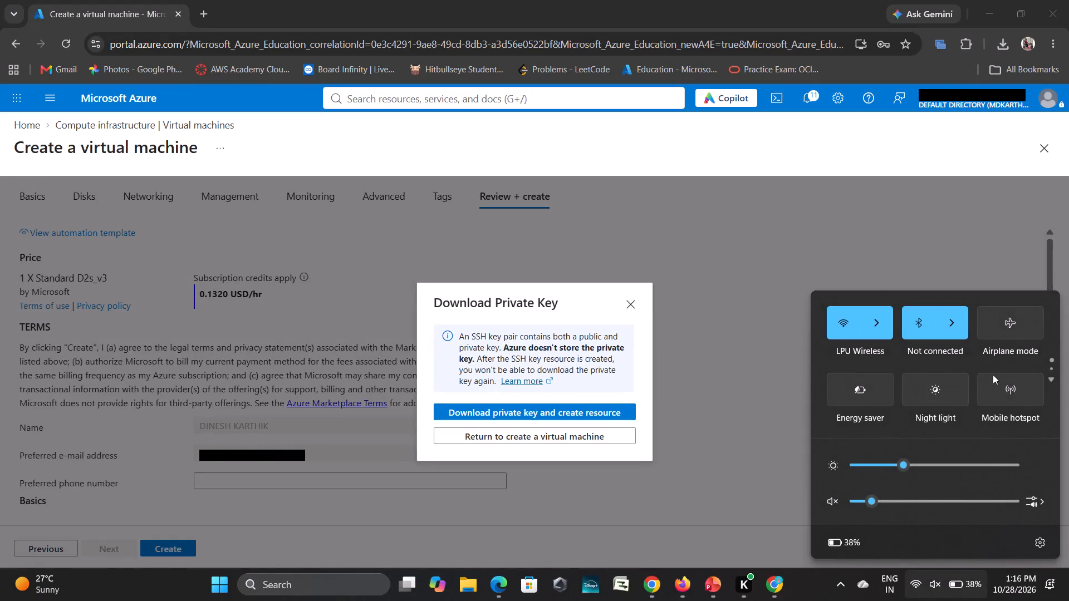
left_click(1016, 397)
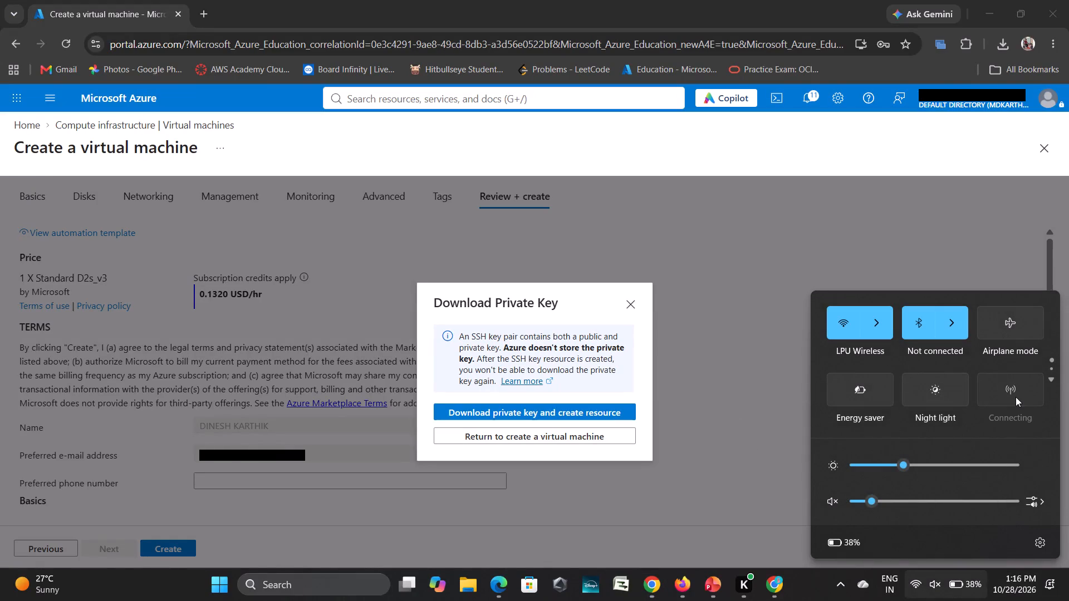
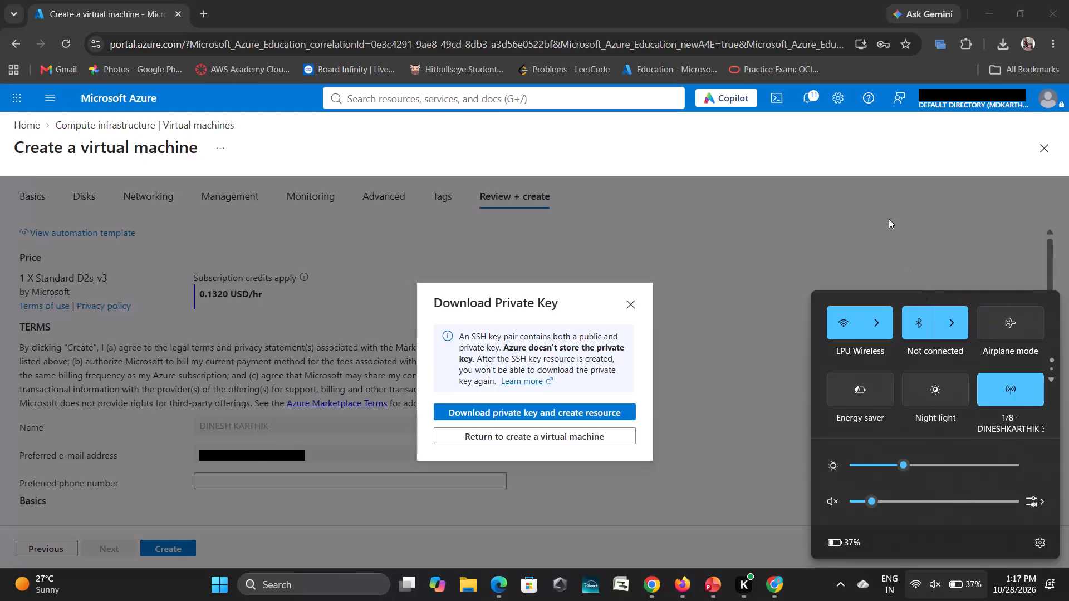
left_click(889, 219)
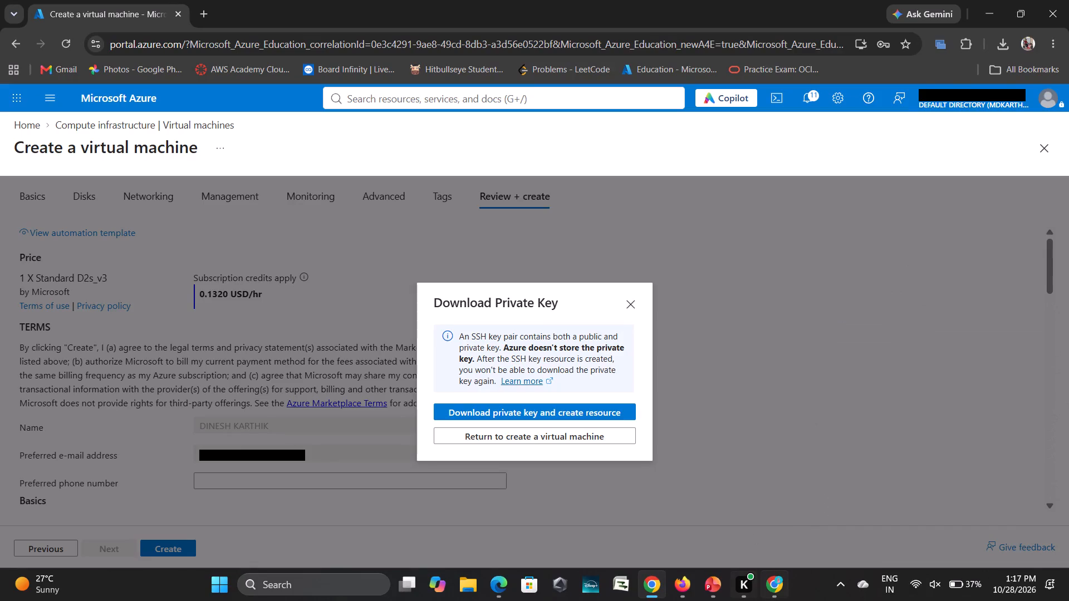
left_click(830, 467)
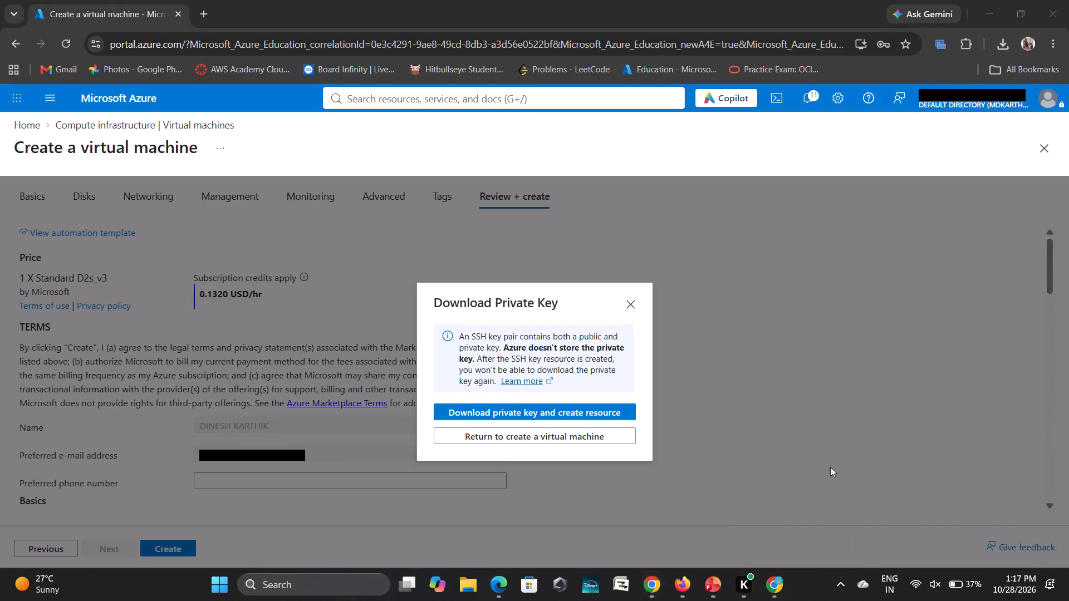
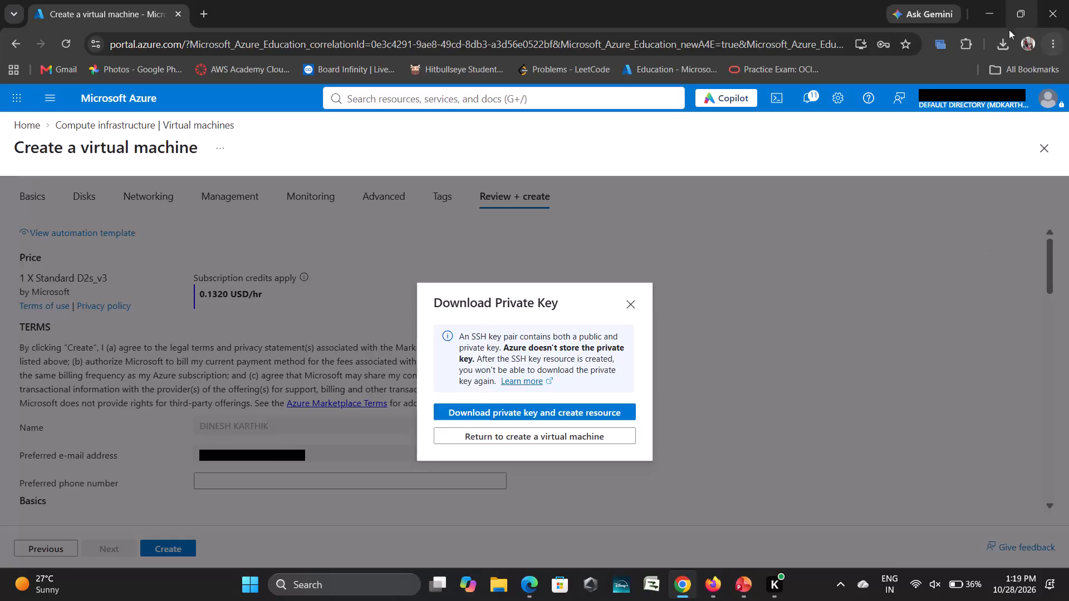
Check the browser's recent downloads for the virtual machine's private key file.
left_click(1002, 41)
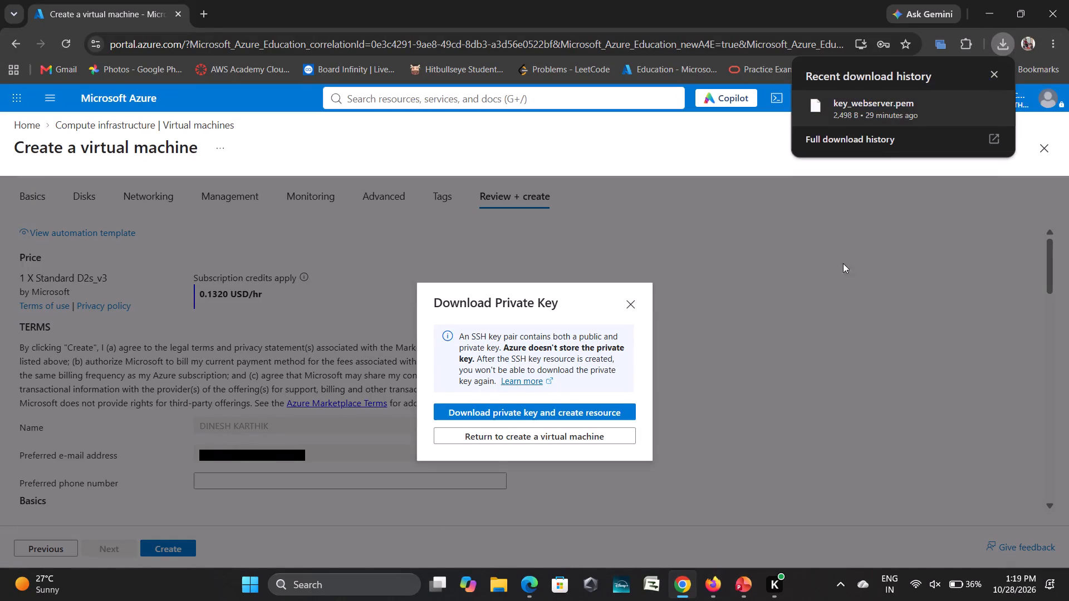
left_click(835, 296)
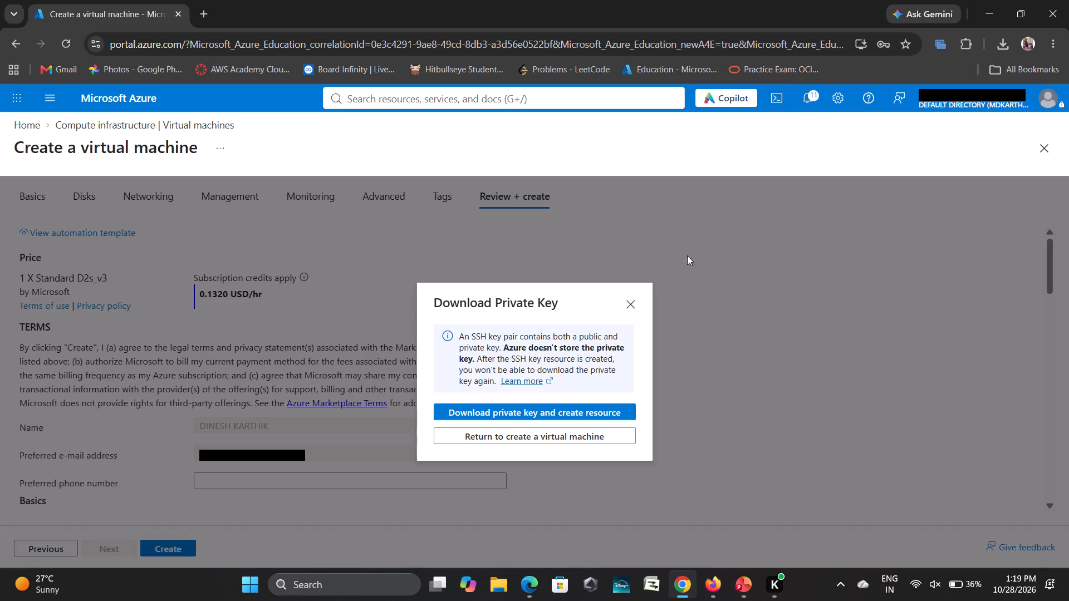
Leave the private key prompt, return to the VM's Basics settings, and compare them with the Create the Web Server VM slide in PowerPoint.
left_click(635, 303)
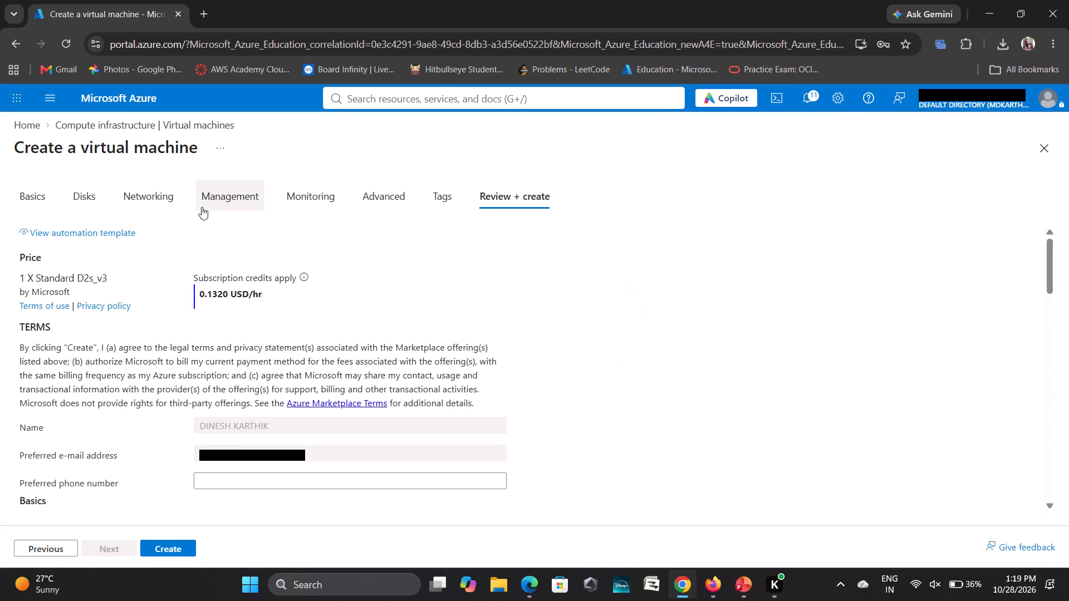
left_click(51, 202)
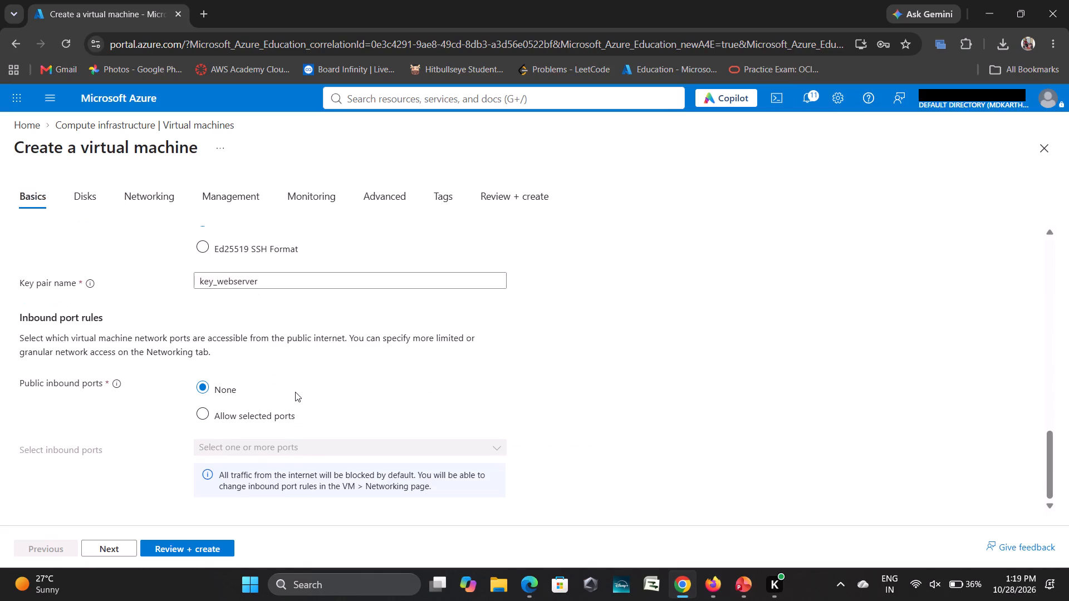
scroll(295, 392, "up", 5)
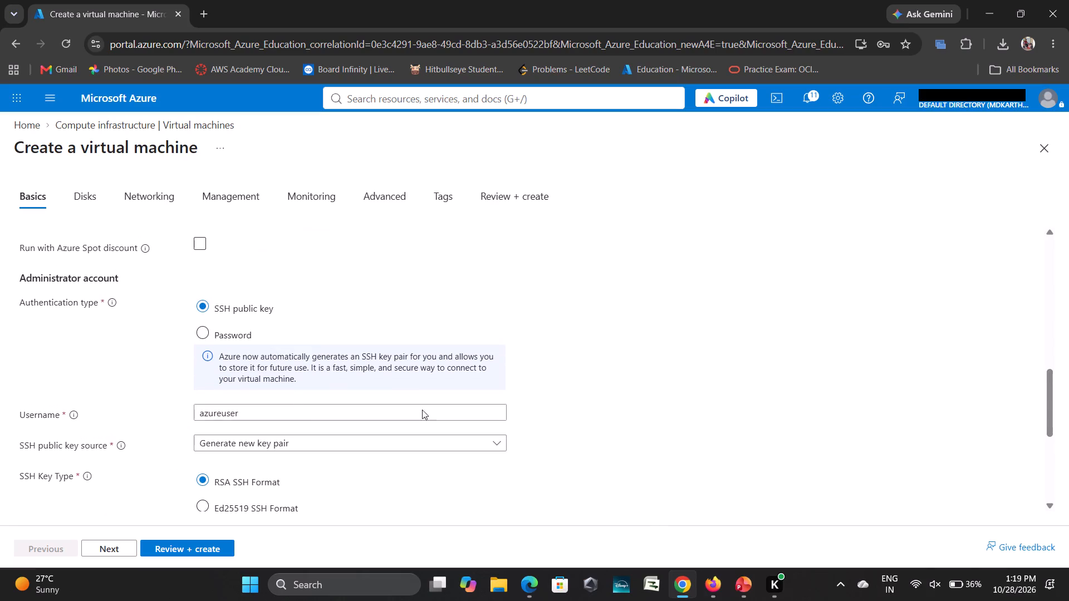
left_click(743, 589)
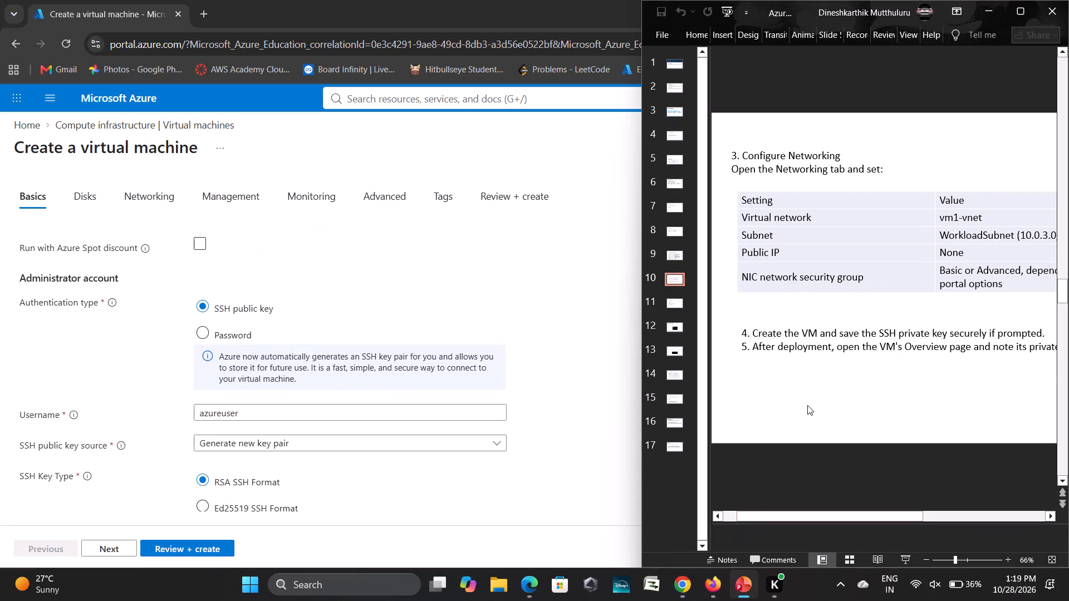
key("Up")
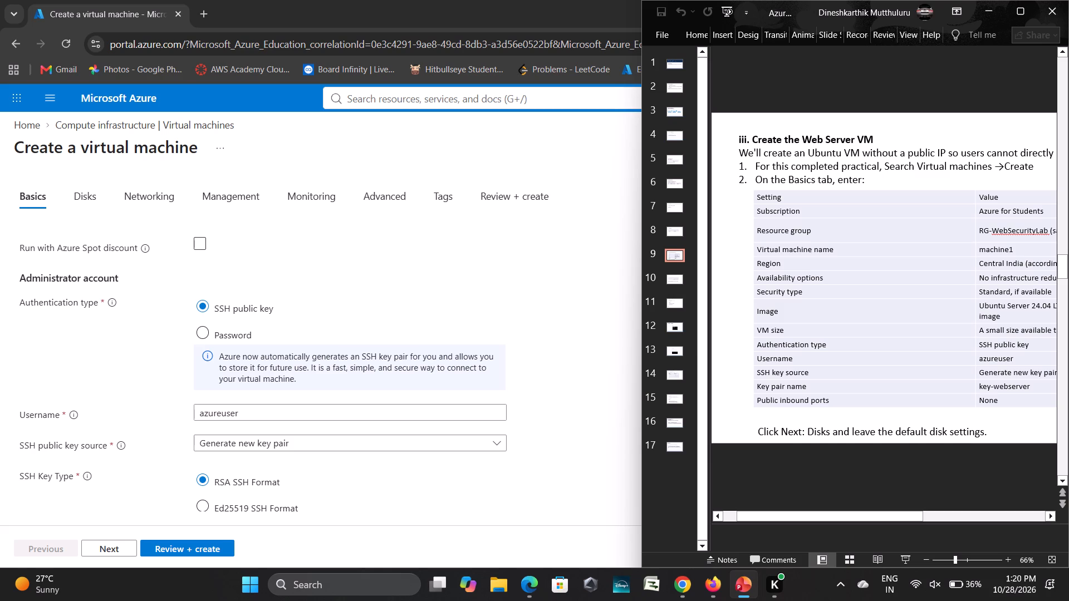
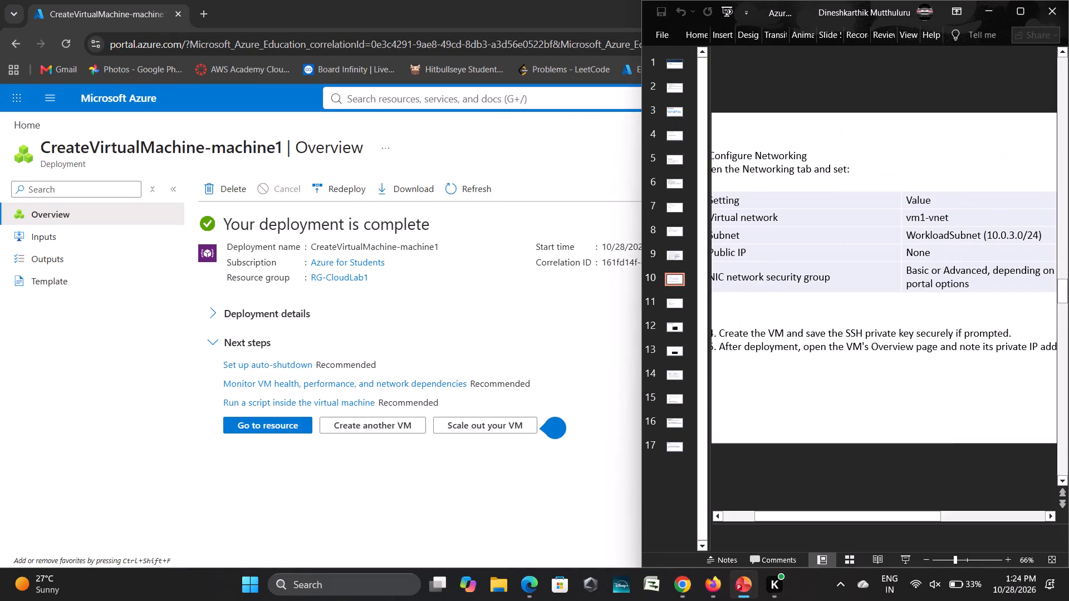
Bring up the Install Apache slide in PowerPoint, and open the deployed machine1 resource in the Azure portal.
key("Down")
scroll(918, 371, "down", 1, "ctrl")
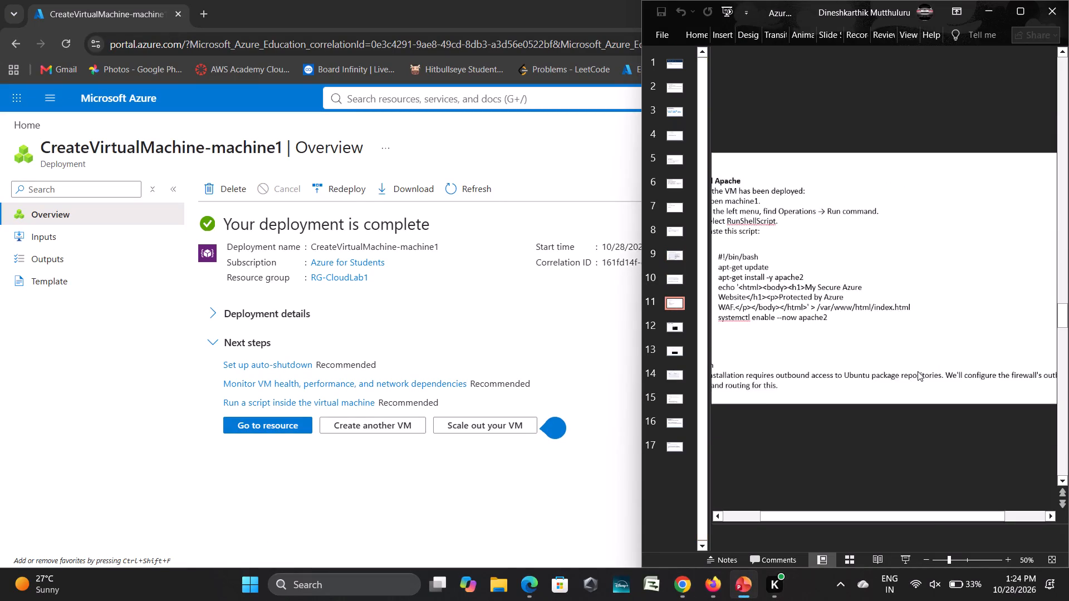
scroll(918, 371, "down", 1, "ctrl")
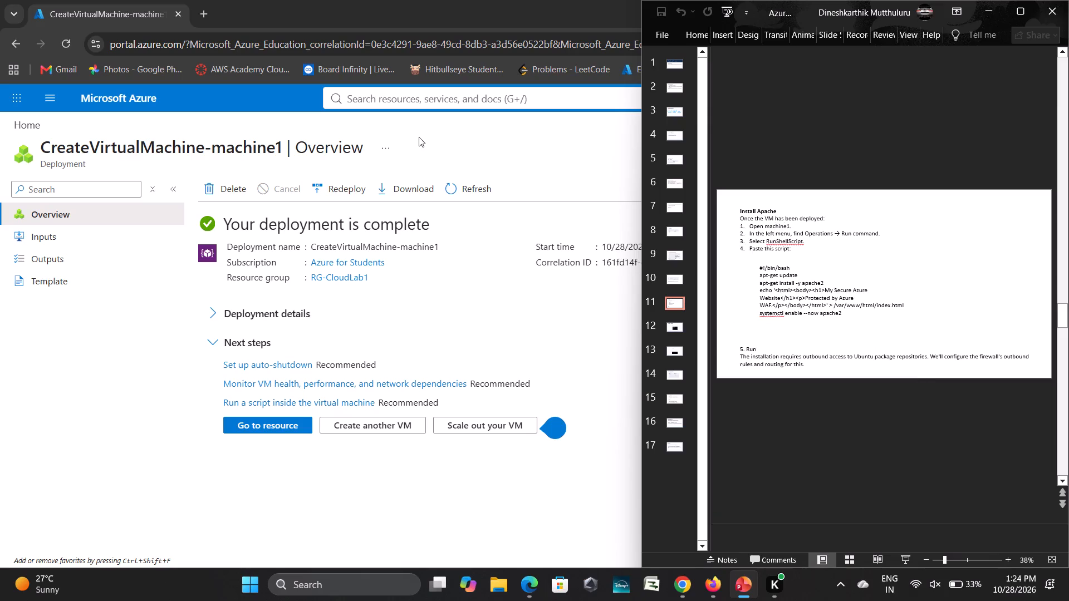
left_click(279, 426)
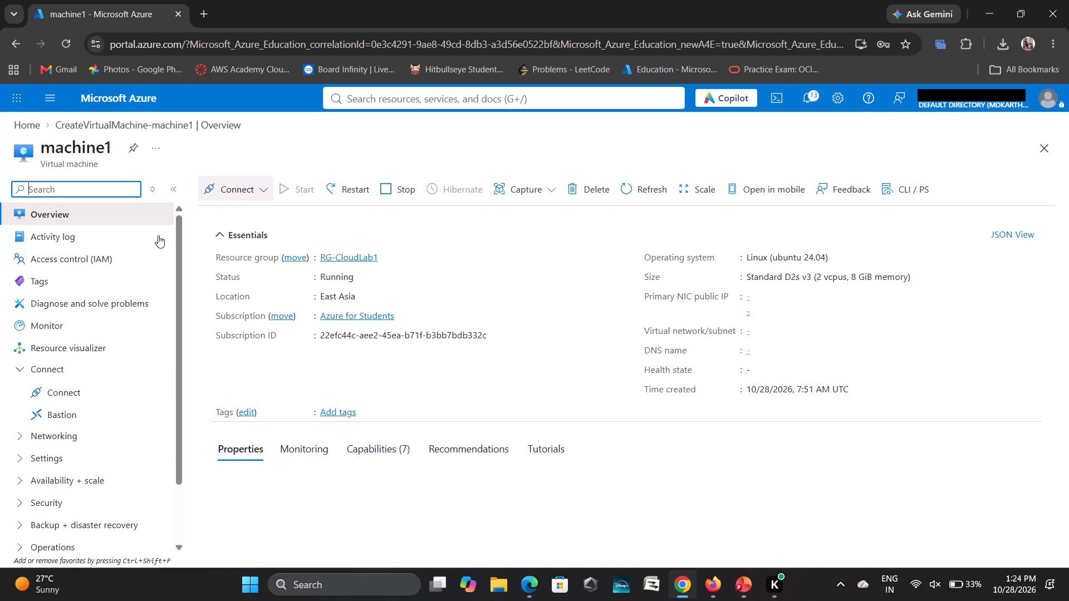
Following the Install Apache slide, open the Run command page under machine1's Operations.
left_click(745, 585)
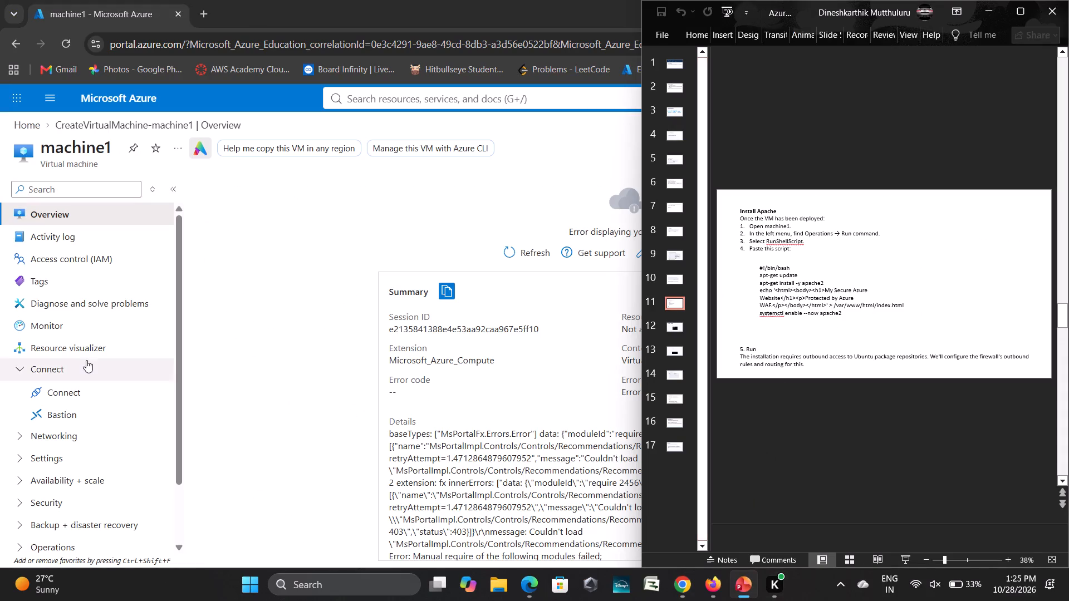
scroll(86, 421, "down", 2)
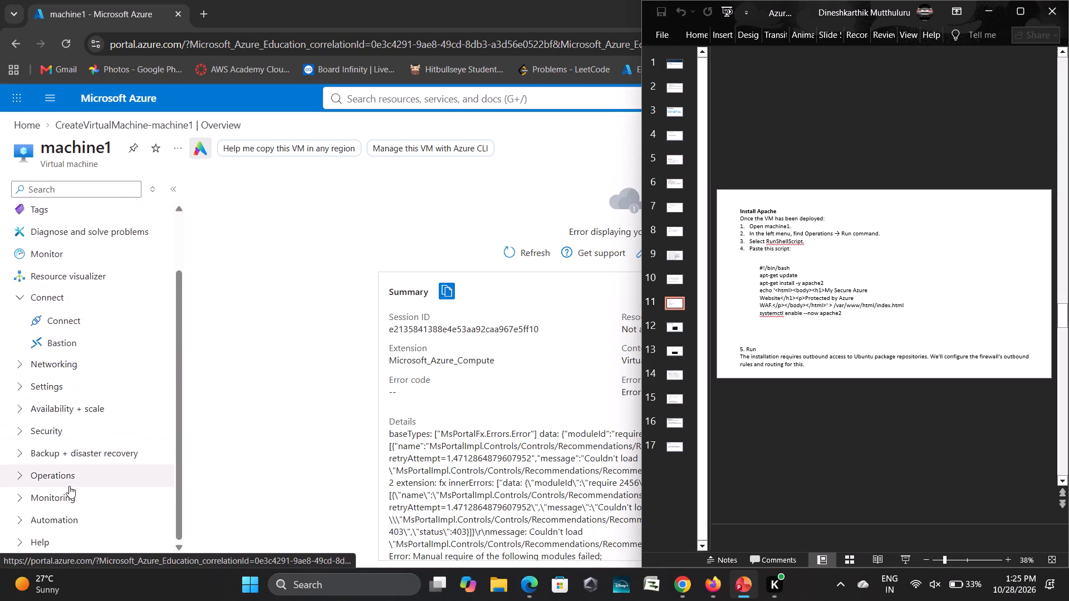
left_click(67, 480)
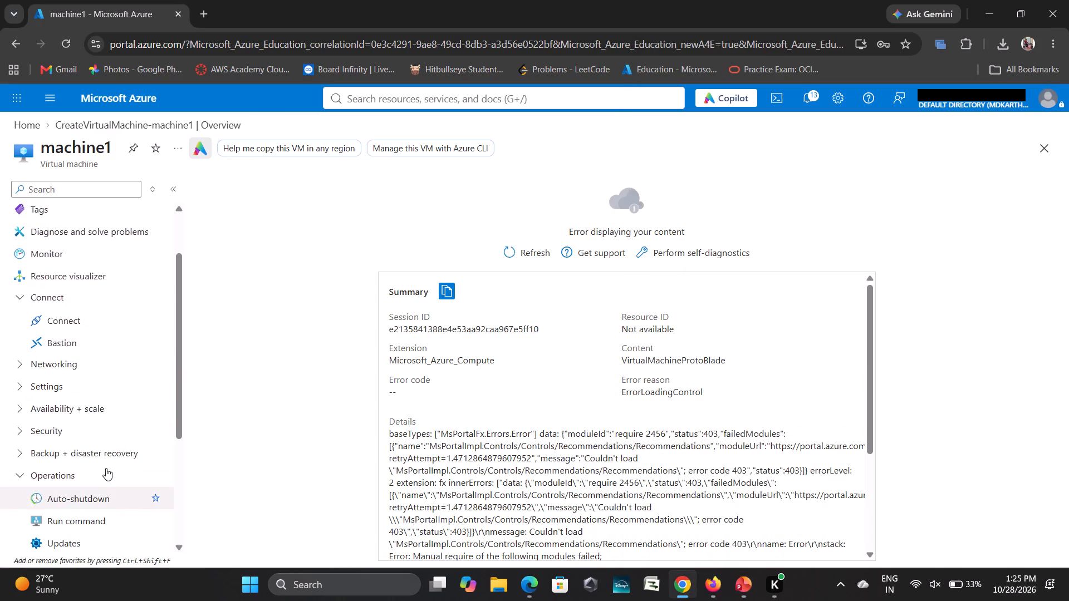
scroll(106, 468, "down", 2)
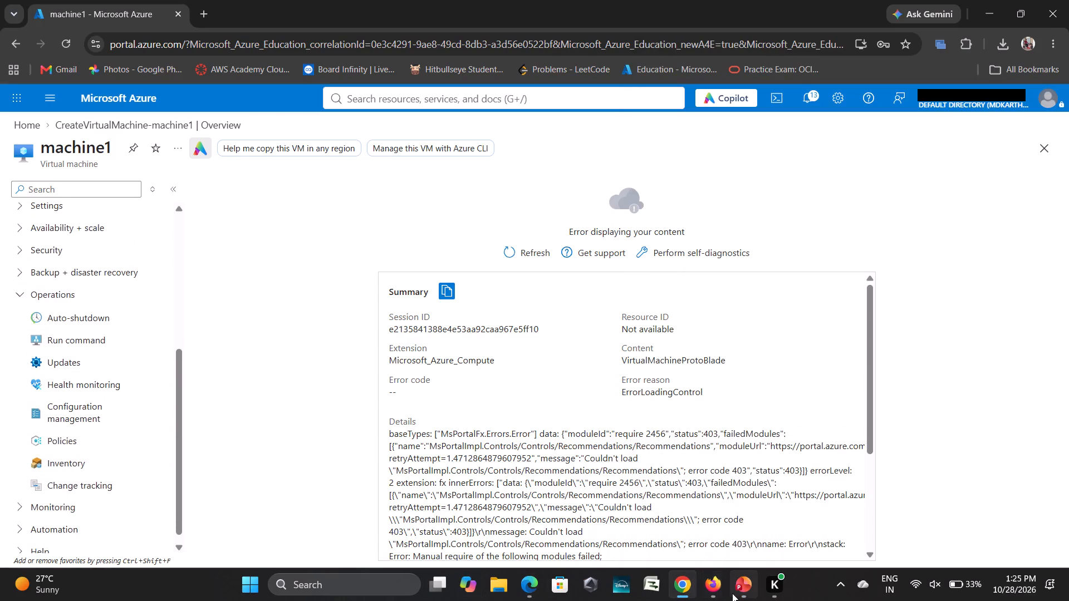
left_click(741, 595)
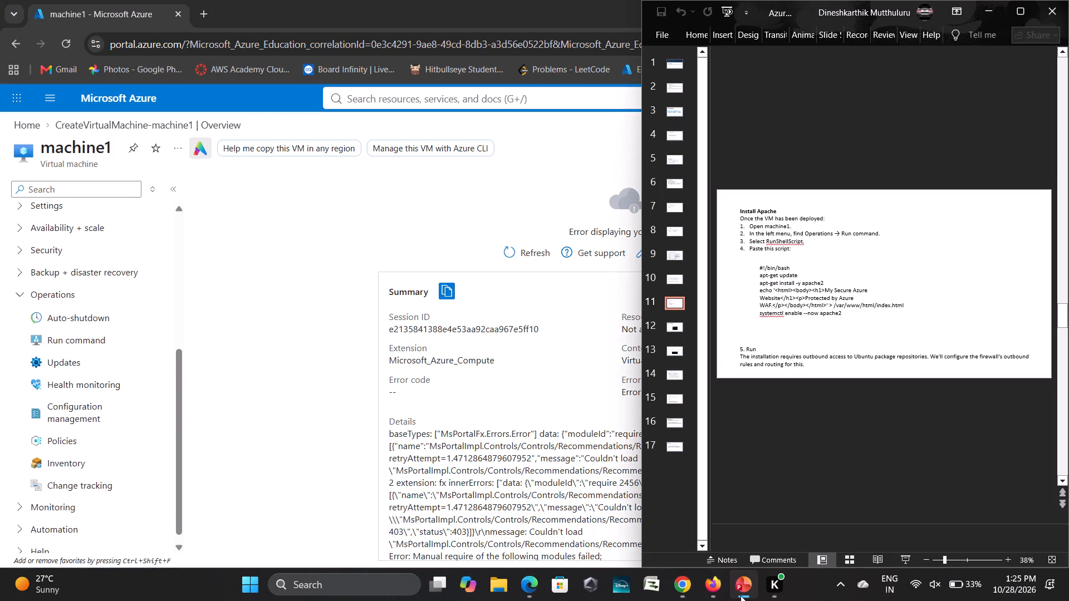
left_click(45, 339)
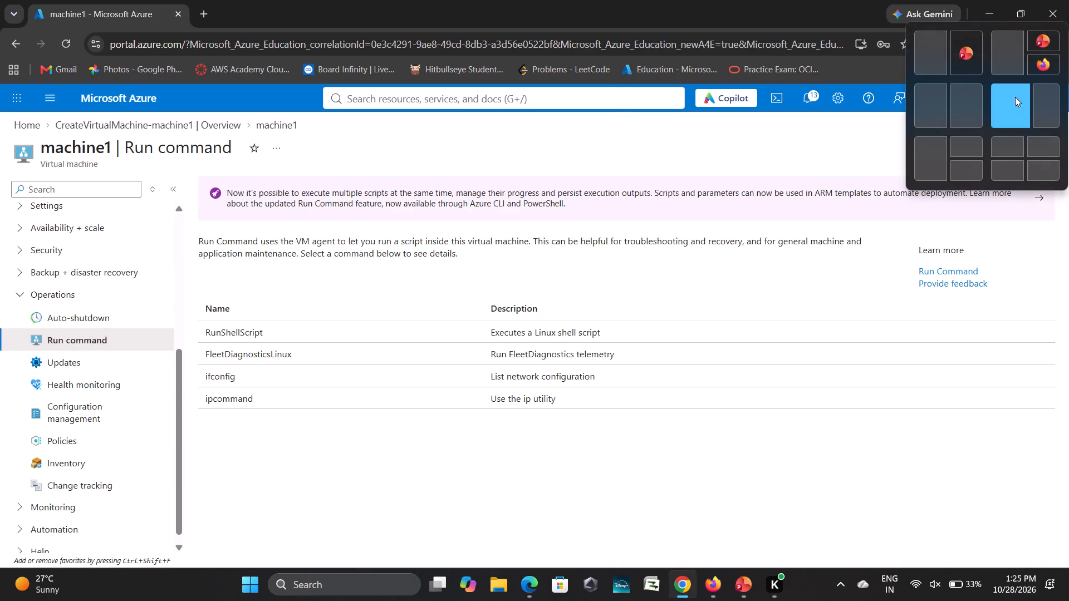
Arrange the browser beside PowerPoint with the browser wider, collapse the slide thumbnails, and enlarge the Install Apache slide.
left_click(1015, 100)
left_click(864, 212)
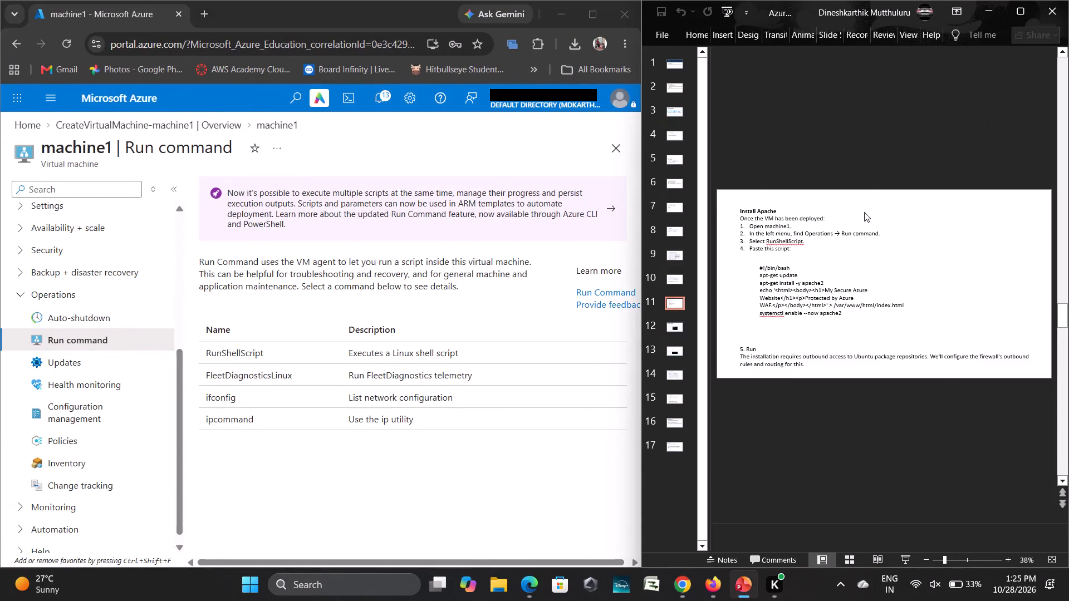
left_click_drag(640, 221, 730, 219)
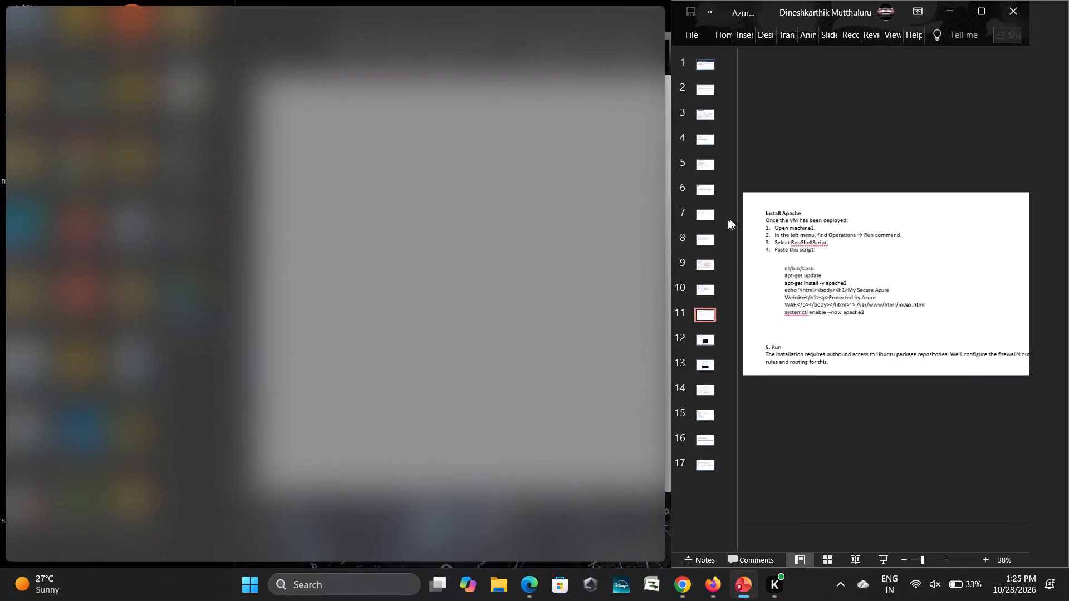
left_click_drag(730, 219, 751, 218)
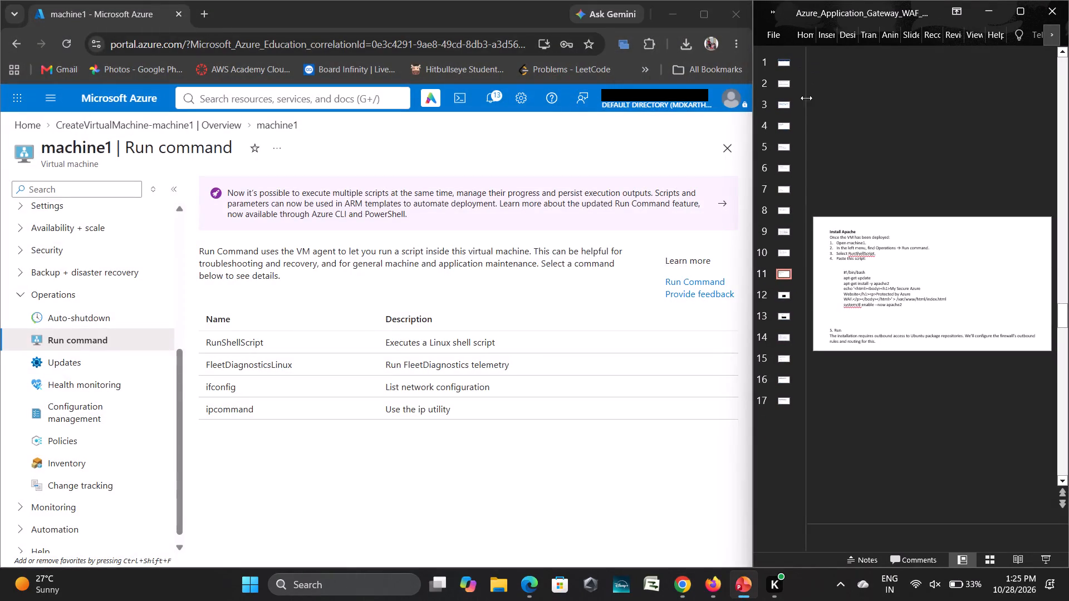
left_click_drag(805, 100, 737, 106)
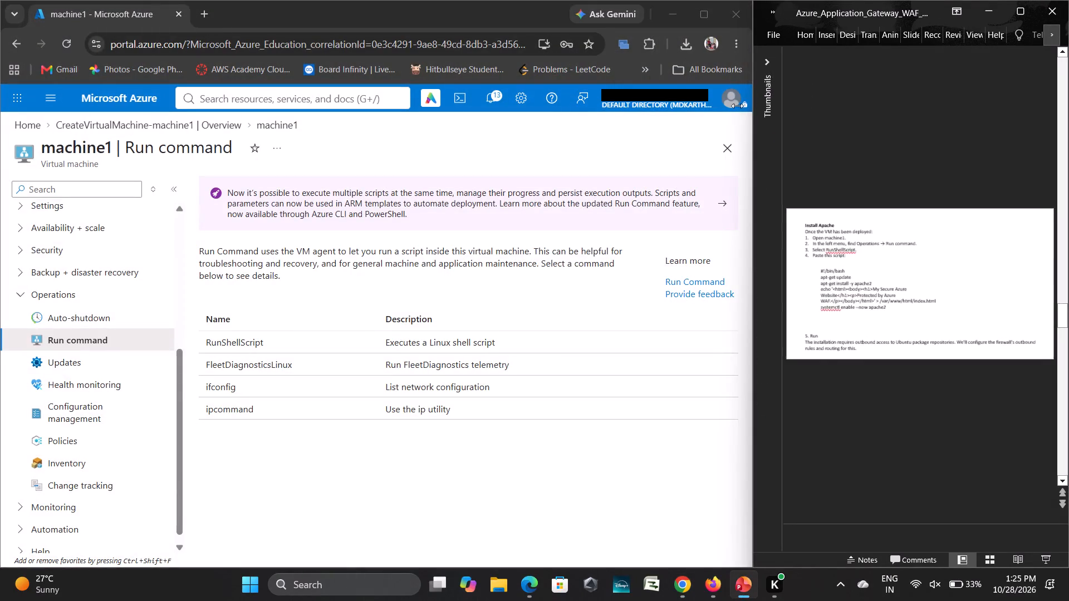
left_click_drag(737, 106, 710, 107)
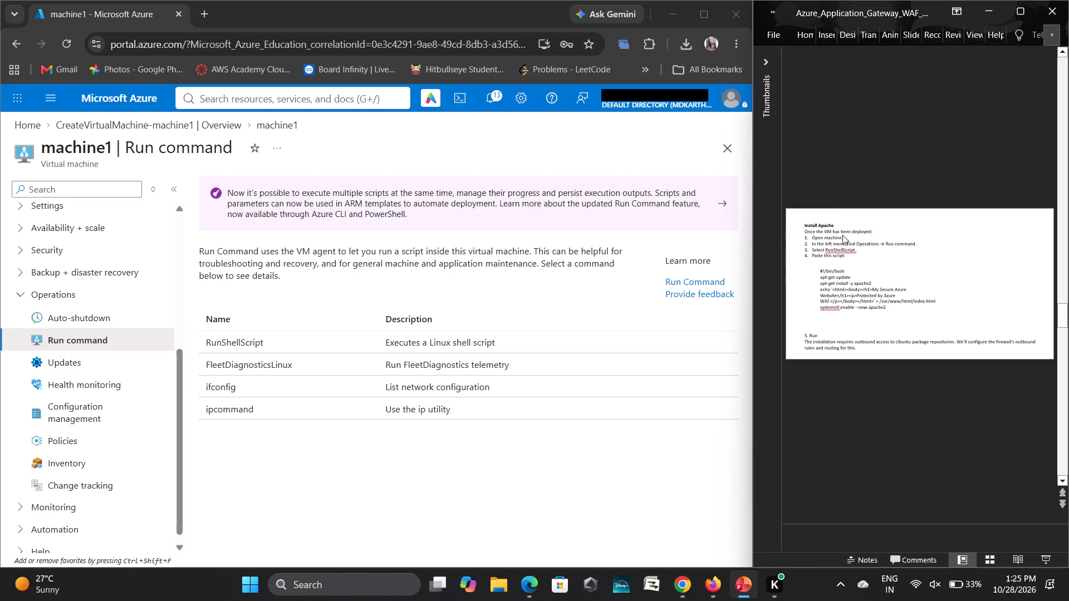
scroll(842, 235, "up", 2, "ctrl")
scroll(842, 235, "right", 1)
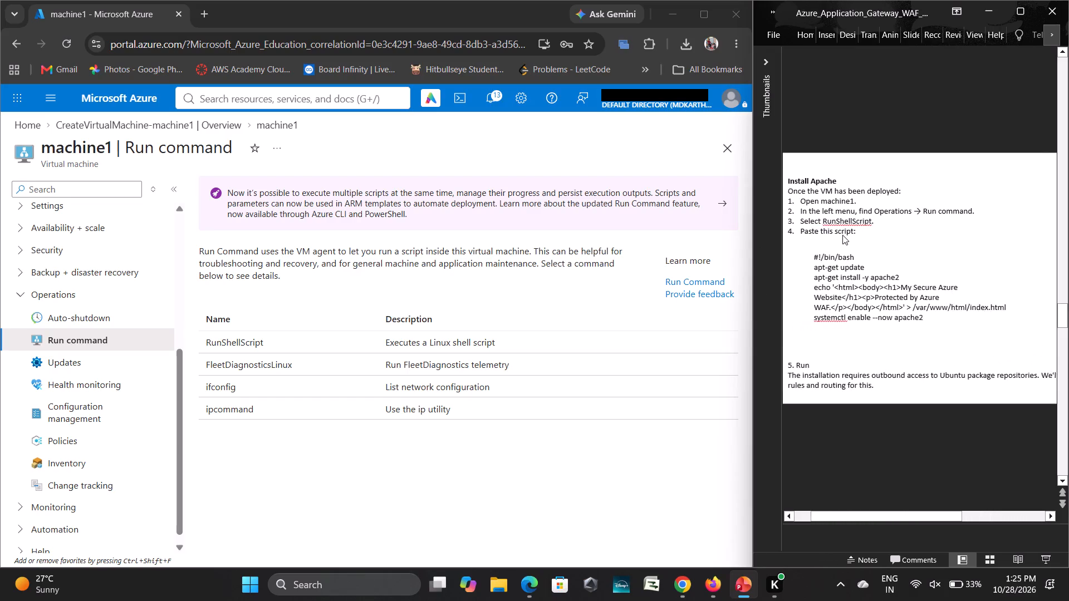
scroll(842, 235, "right", 1)
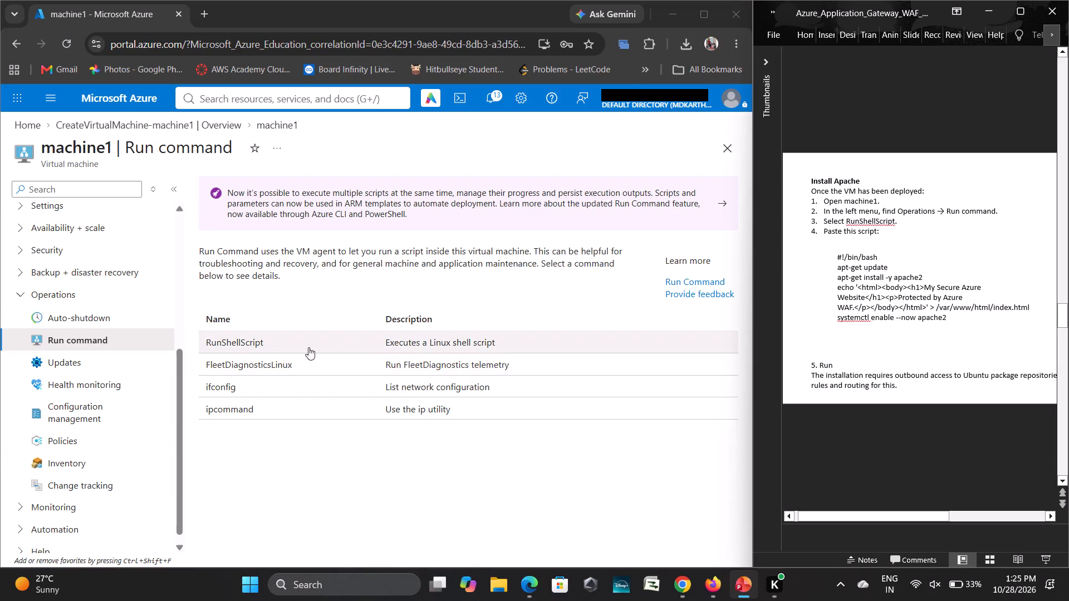
Open the RunShellScript command for machine1.
left_click(239, 338)
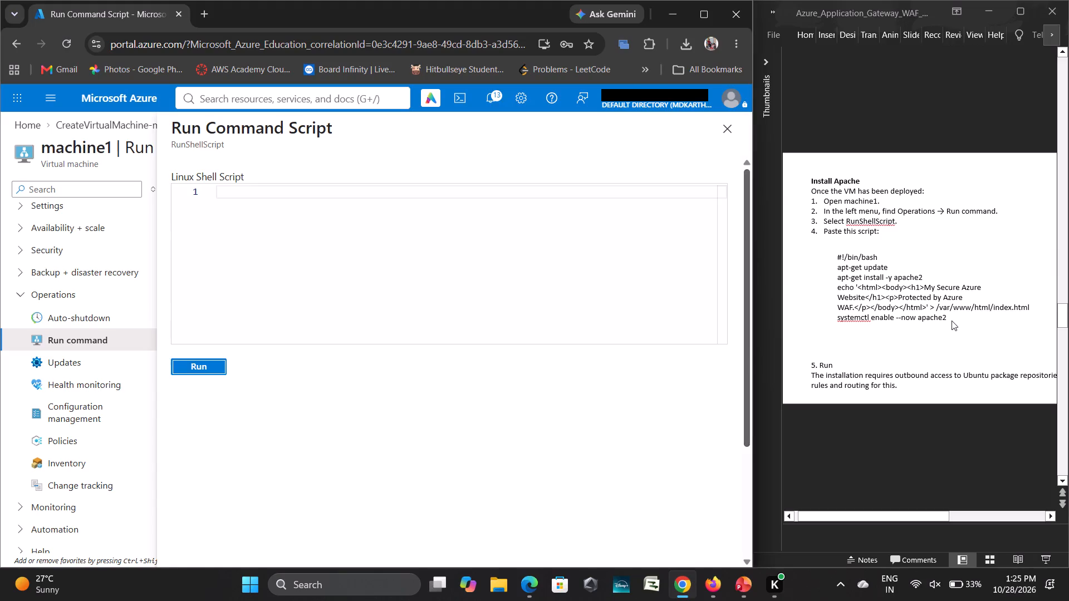
Capture a screen snip of the Apache installation script on the slide, from #!/bin/bash through systemctl enable --now apache2.
left_click_drag(952, 321, 827, 263)
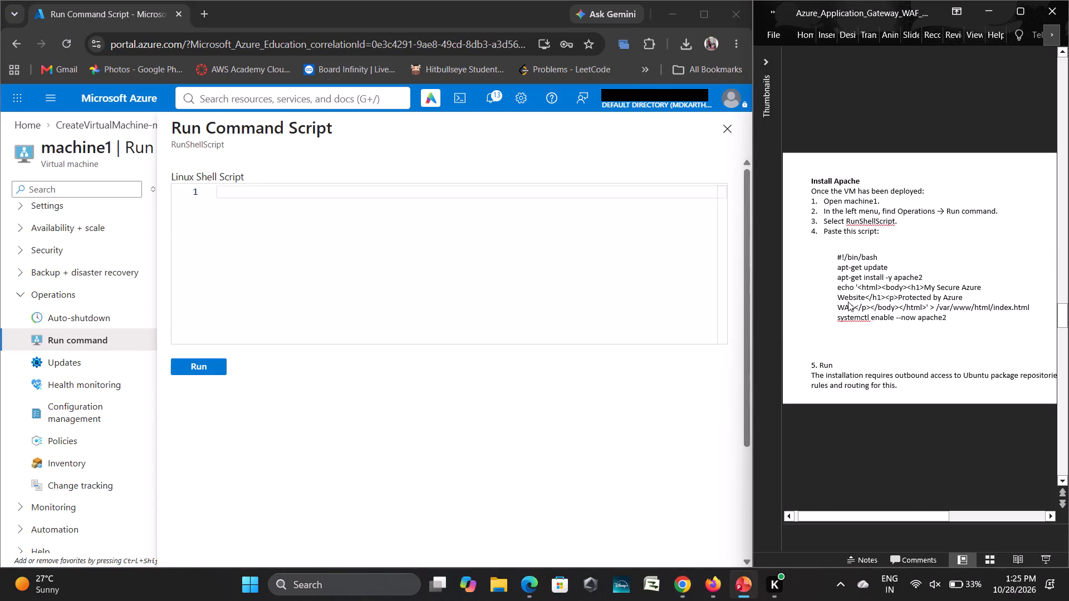
scroll(848, 302, "left", 2)
key("Print")
left_click_drag(831, 249, 989, 324)
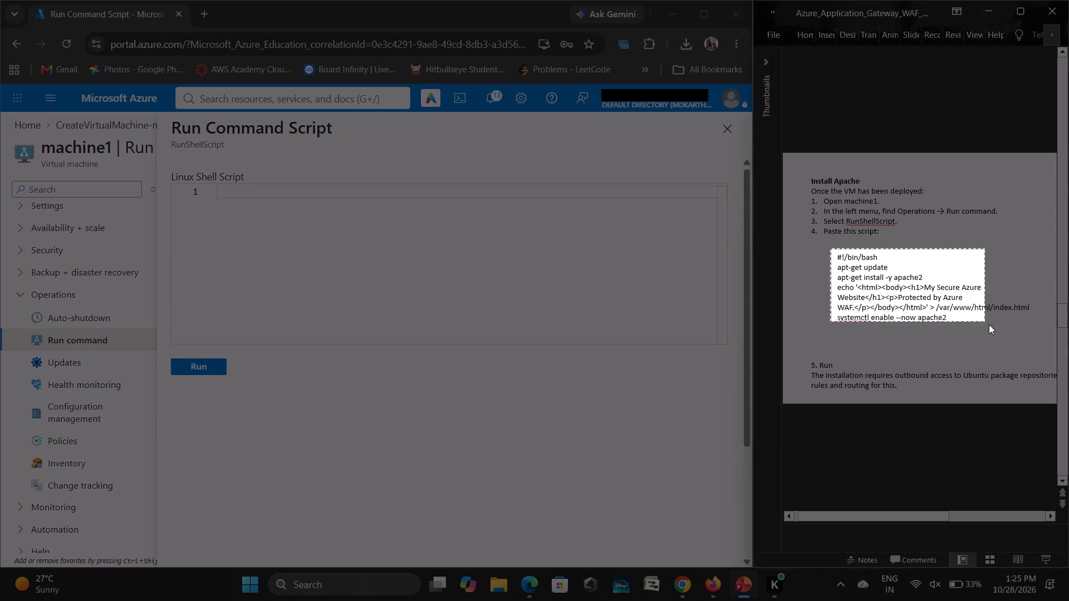
left_click_drag(989, 324, 1032, 332)
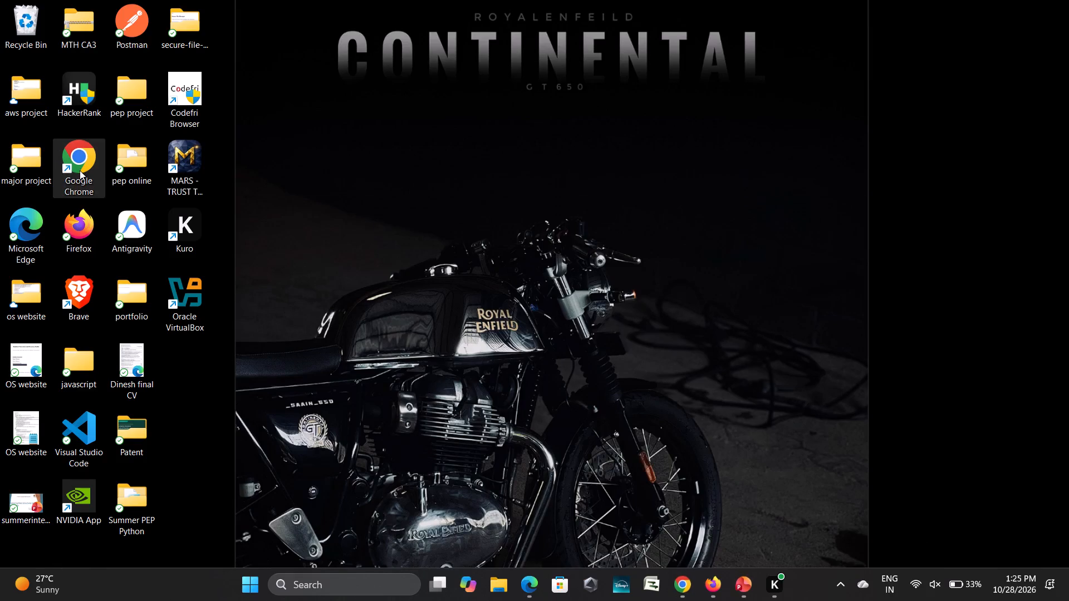
Open a new Chrome window from the desktop using the first browser profile.
double_click(80, 170)
left_click(326, 268)
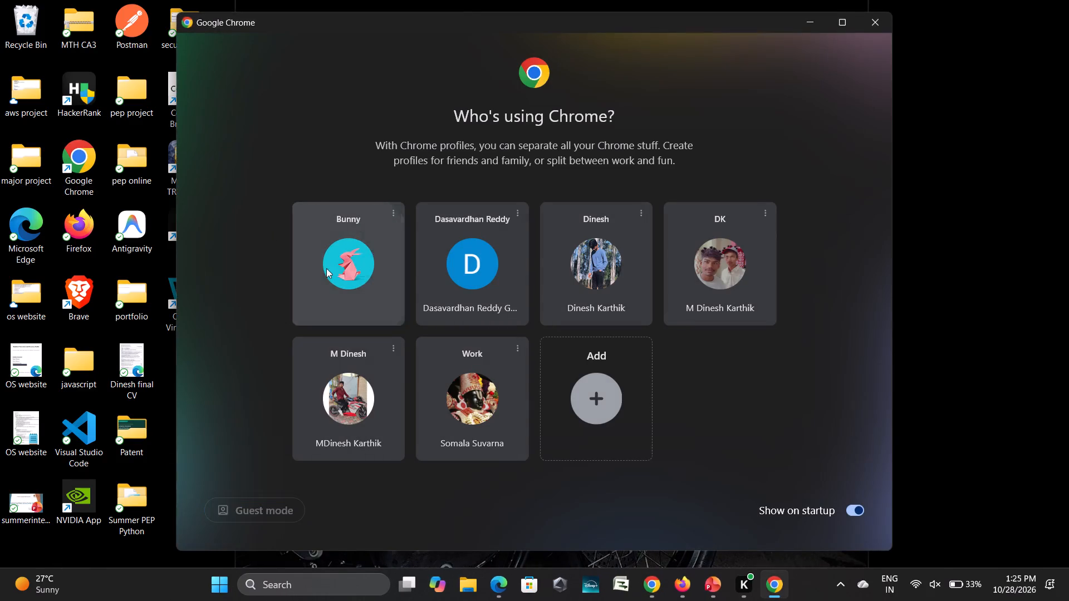
left_click(1032, 126)
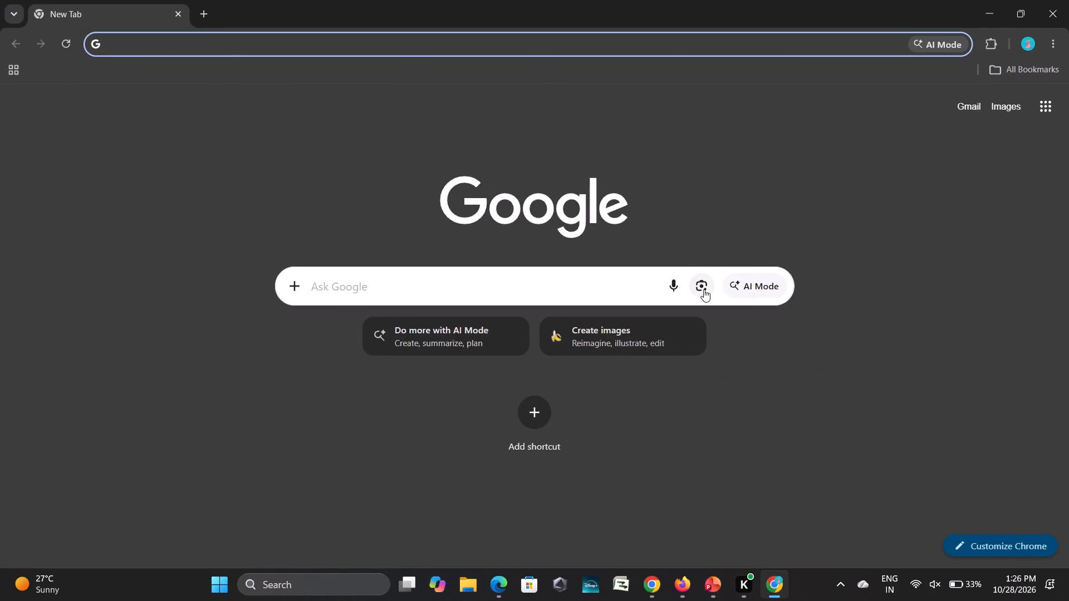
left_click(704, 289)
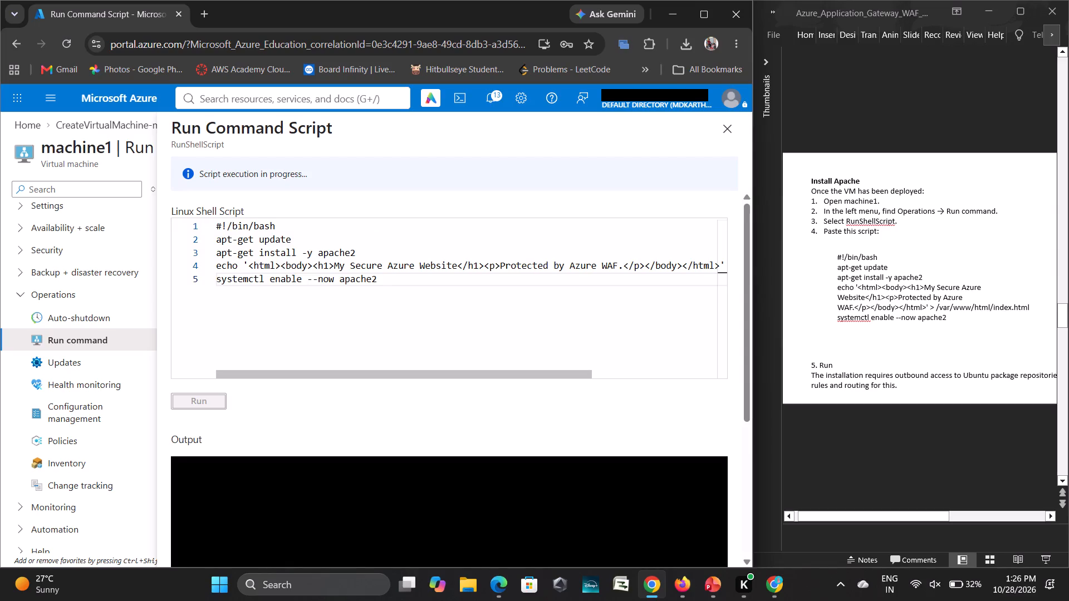
Check the submitted script and its output area in Azure against the PowerPoint guide's Install Apache slide and the run-result slides following it.
scroll(688, 301, "left", 7)
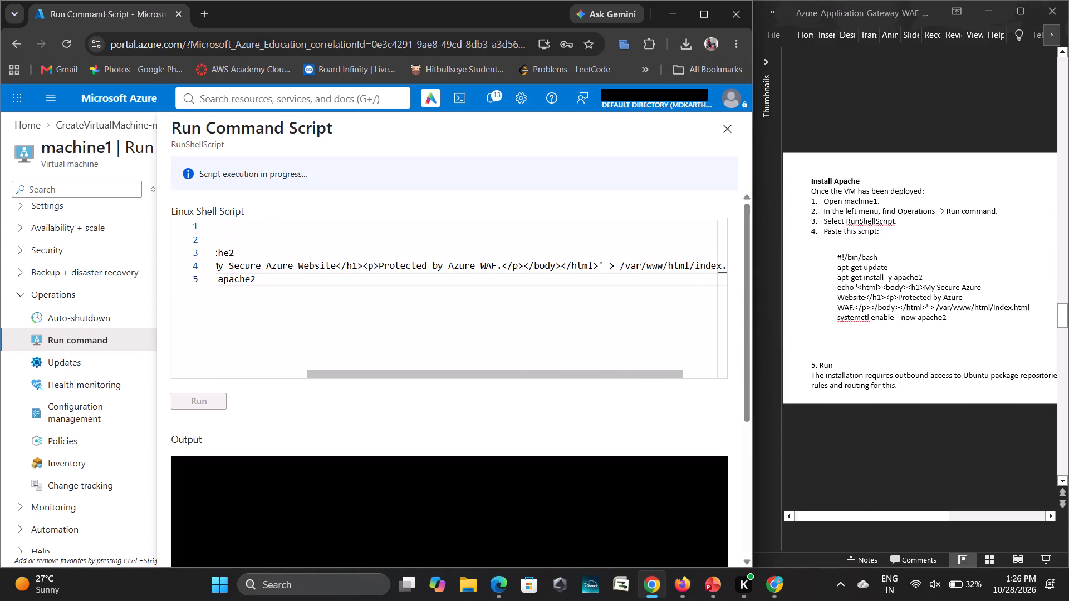
scroll(688, 301, "left", 2)
scroll(688, 301, "right", 7)
scroll(688, 301, "down", 1)
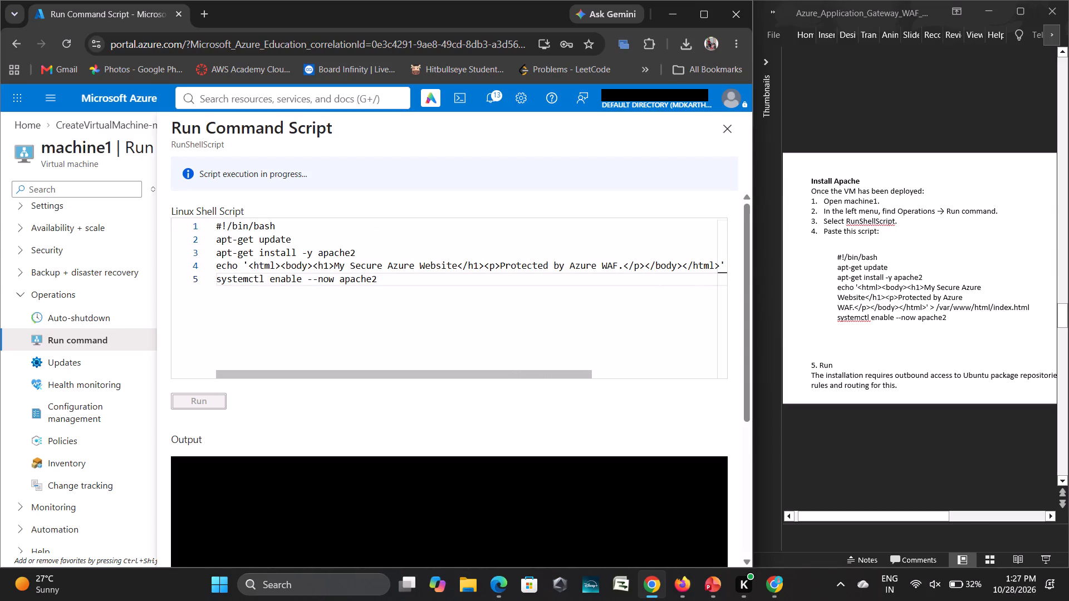
scroll(688, 301, "down", 2)
scroll(924, 367, "left", 2)
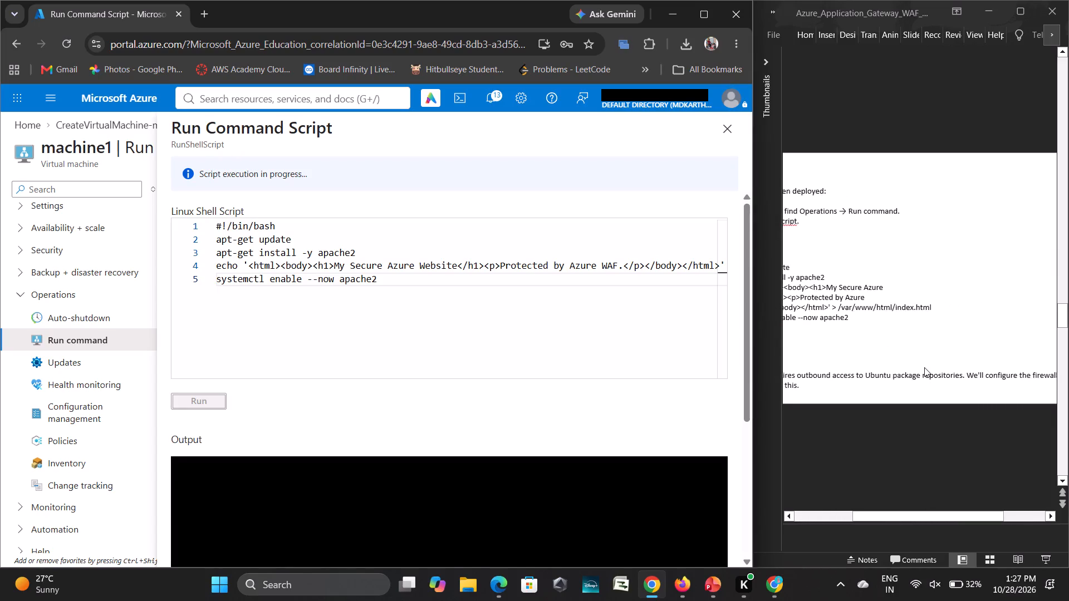
scroll(924, 367, "left", 3)
scroll(924, 367, "right", 5)
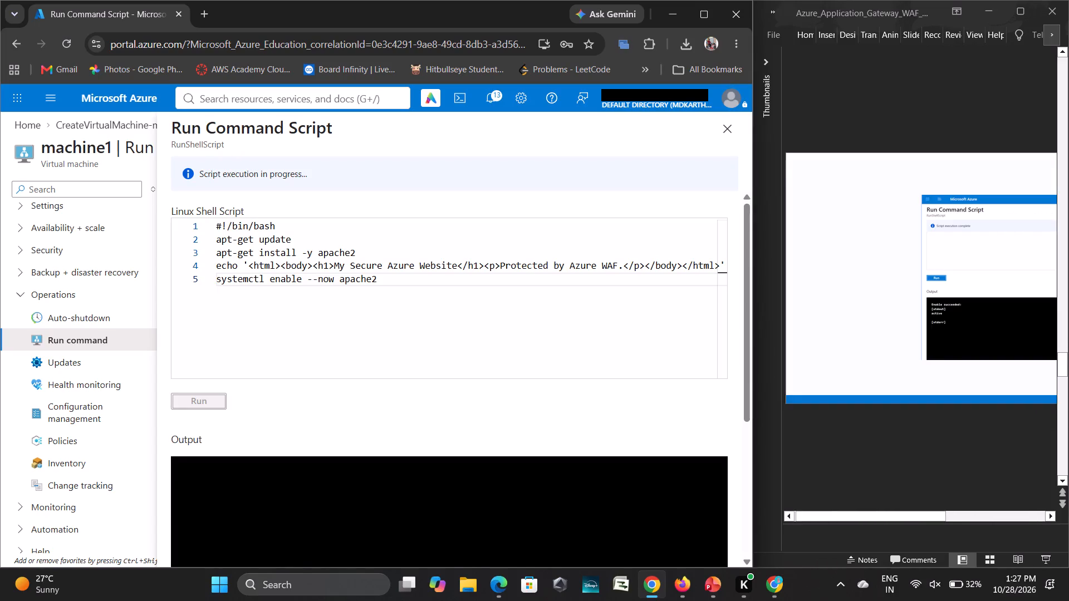
key("Up")
left_click(924, 367)
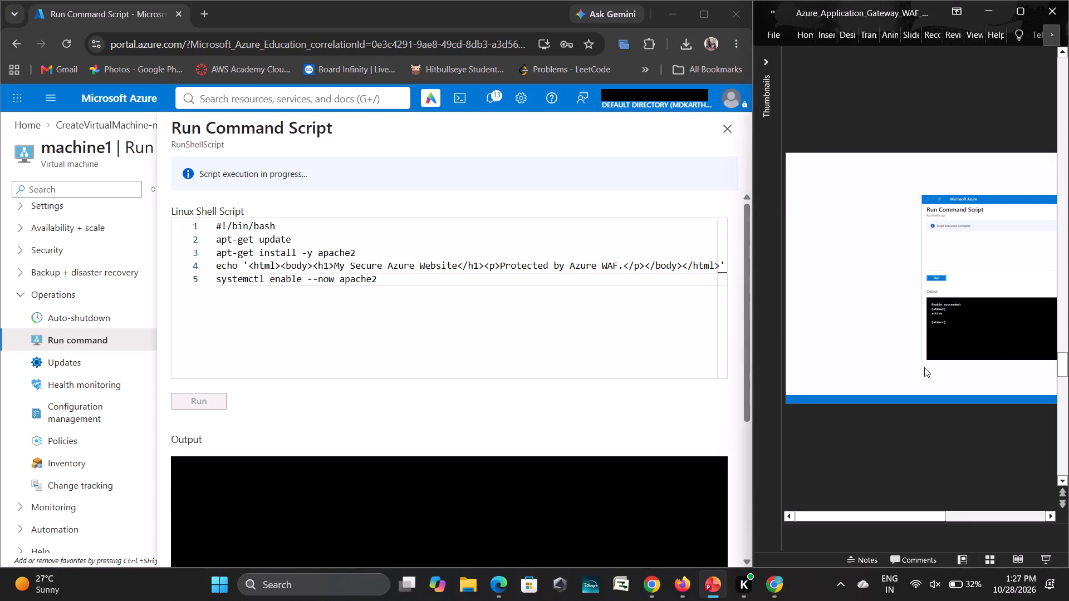
key("Up")
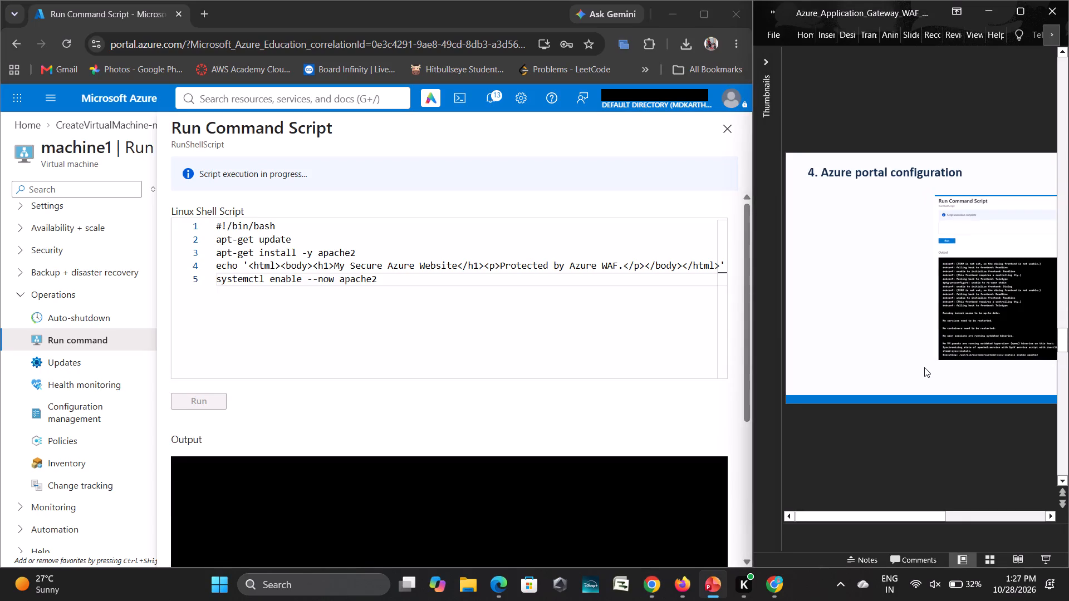
key("Up")
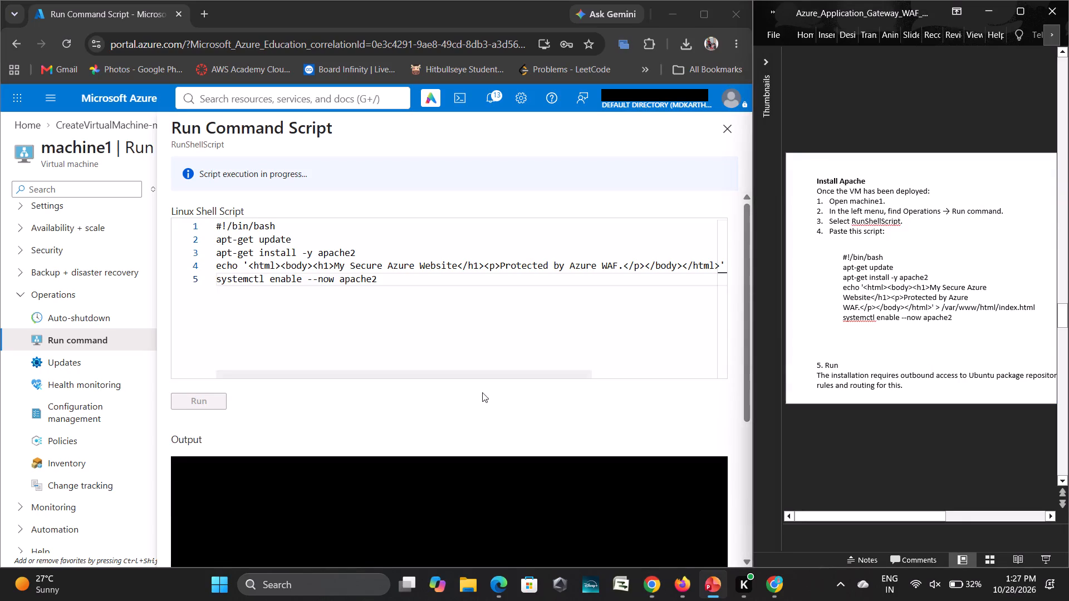
scroll(482, 392, "down", 12)
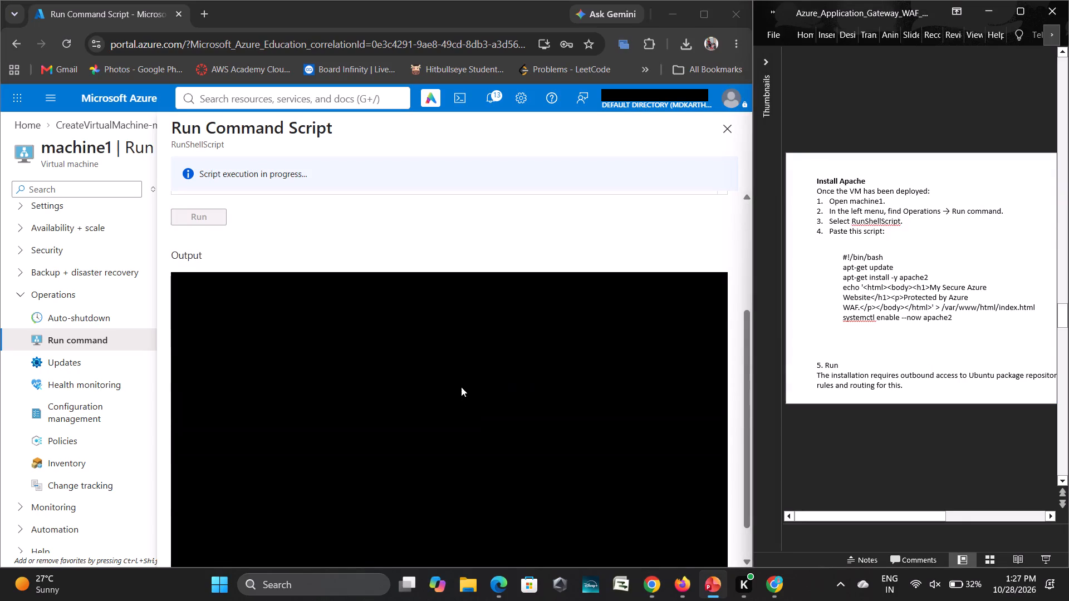
scroll(461, 387, "up", 6)
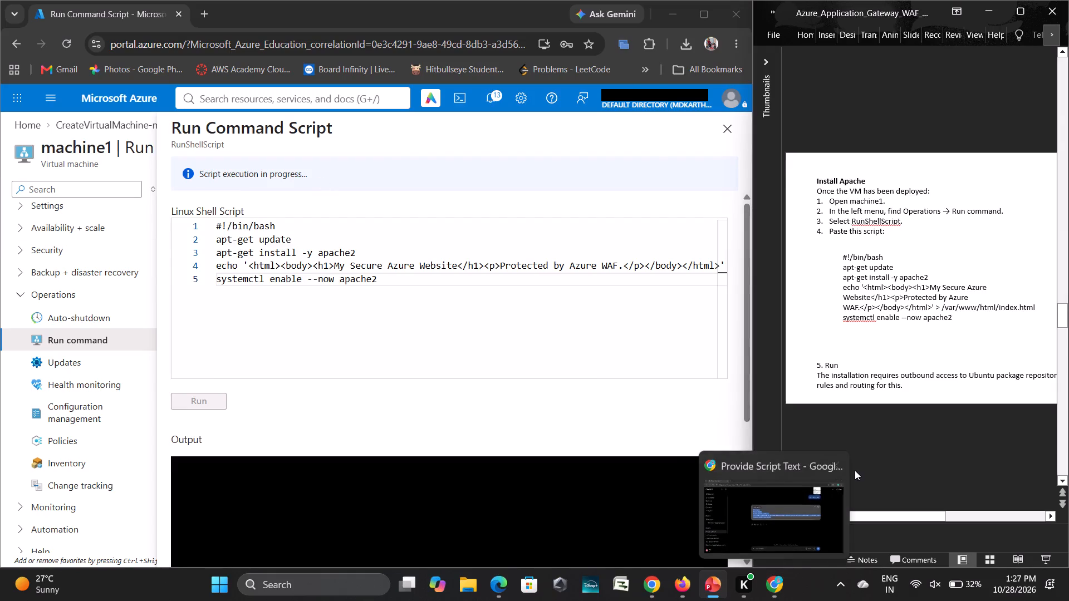
Close the separate Chrome window holding the ChatGPT script-text conversation.
left_click(836, 455)
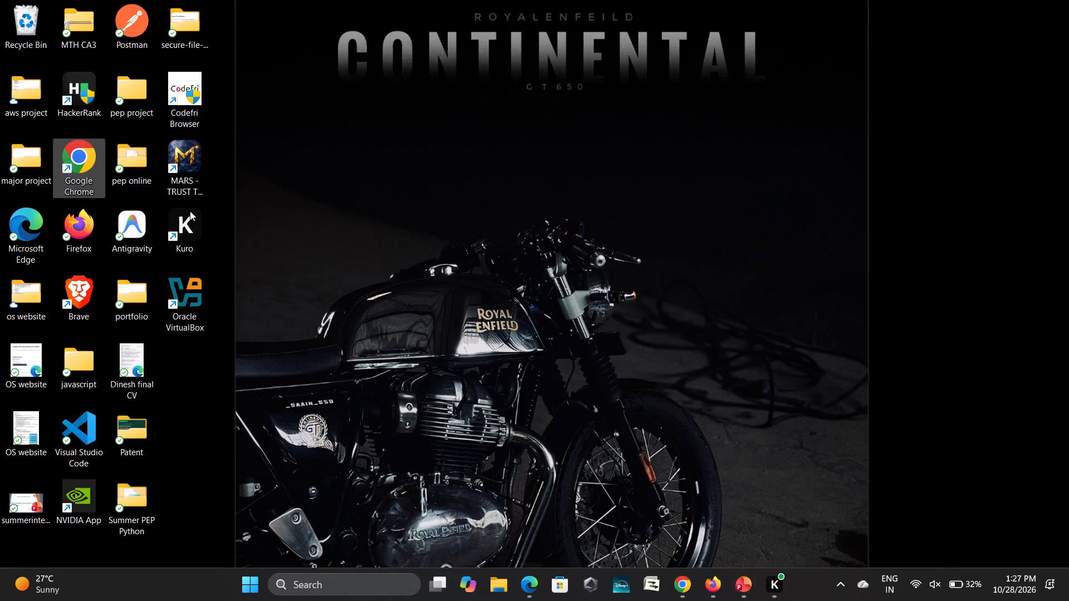
Launch another Chrome window from the desktop using the profile with the blue D avatar, and maximize it.
double_click(84, 156)
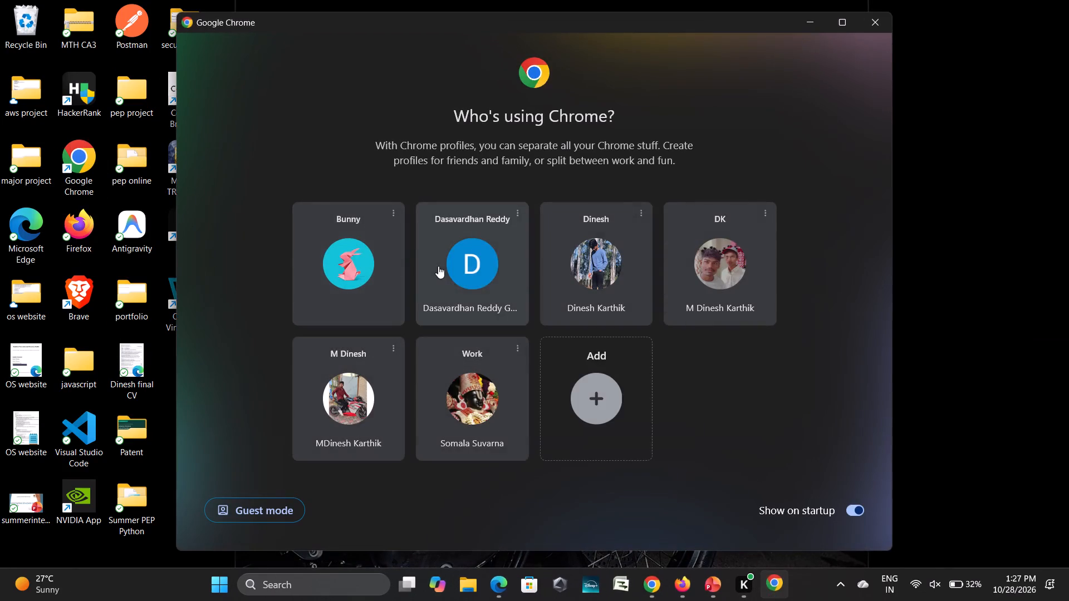
left_click(491, 258)
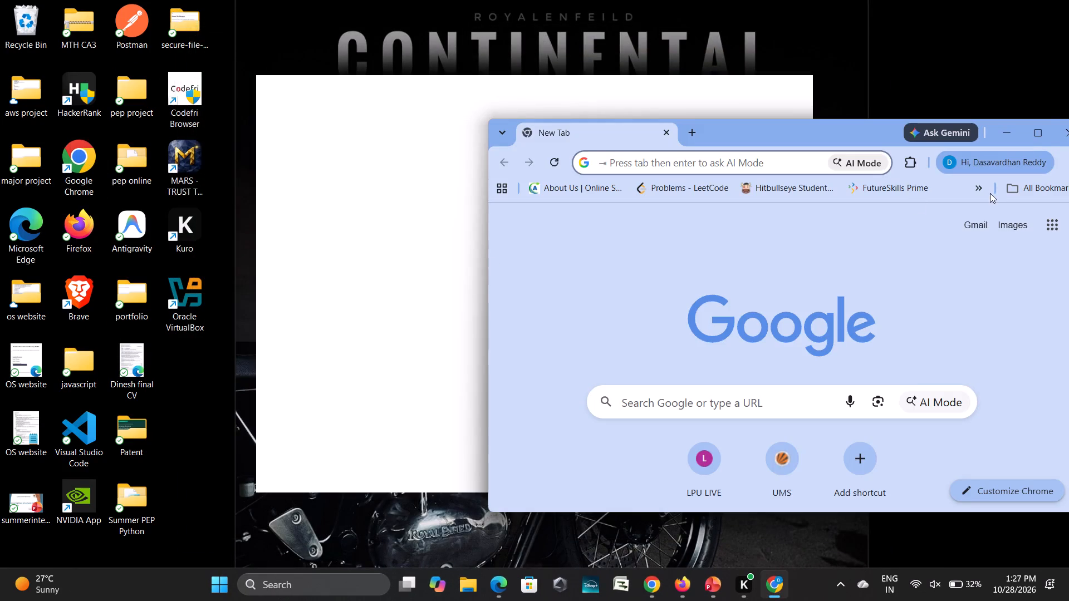
left_click(1036, 135)
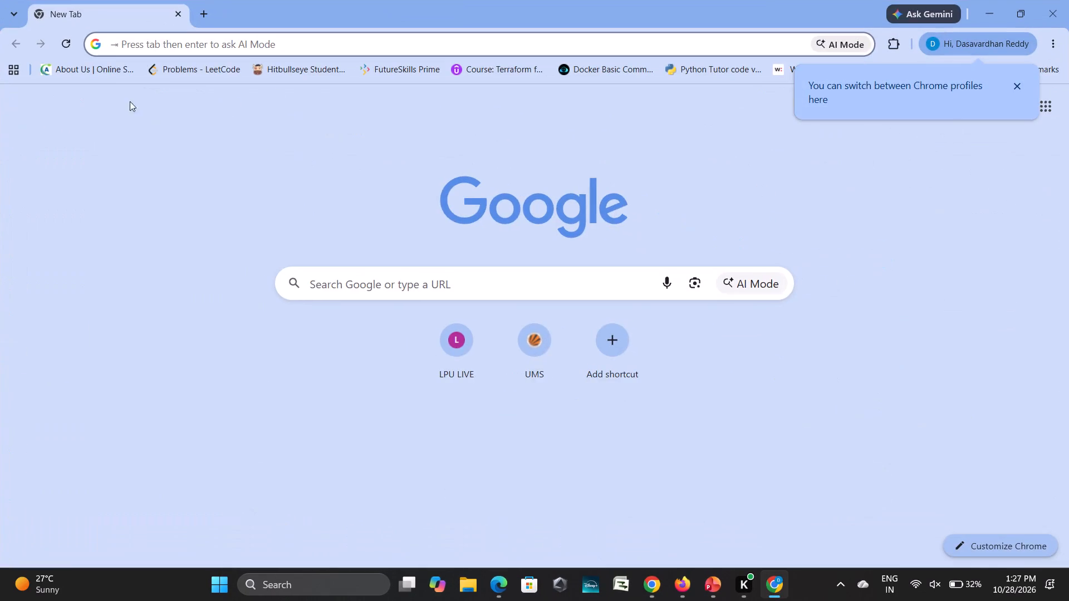
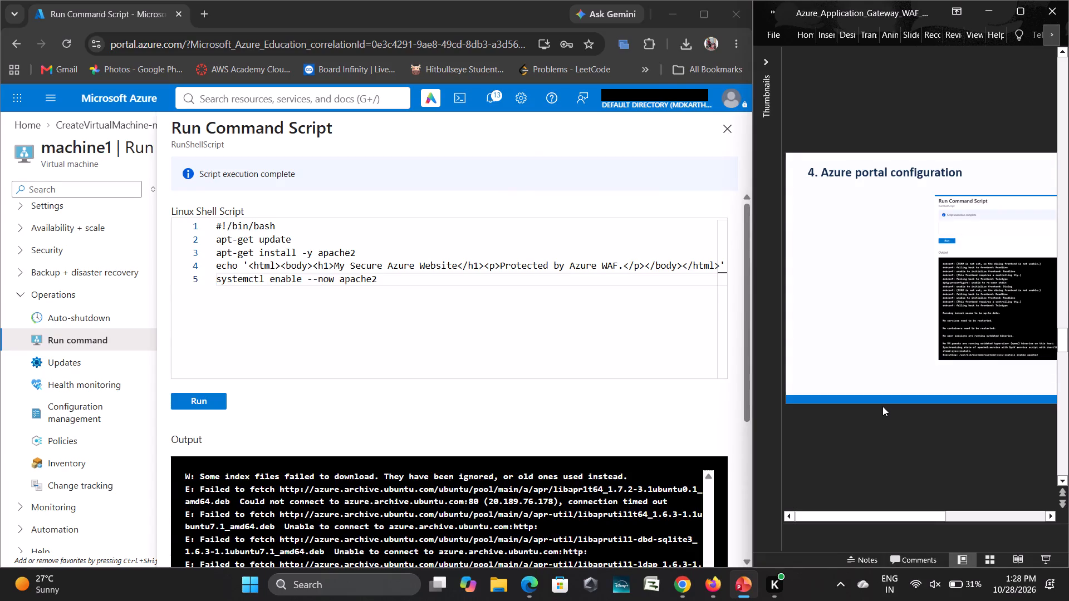
Examine the PowerPoint guide's Run Command Script result slides to compare their expected output with machine1's script output.
scroll(999, 280, "left", 6)
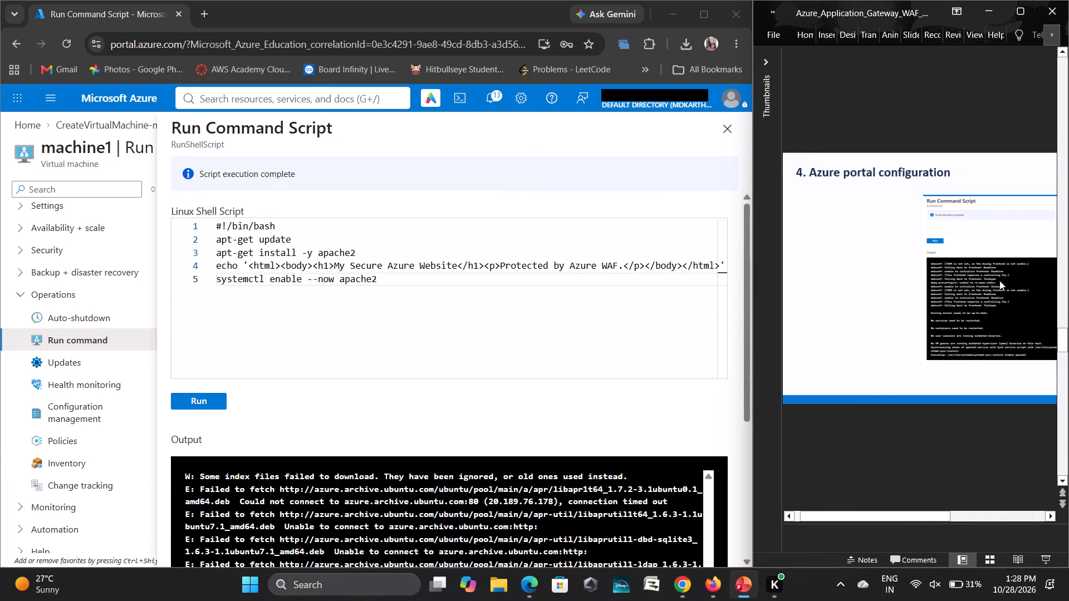
scroll(999, 280, "left", 6)
scroll(999, 280, "up", 11, "ctrl")
scroll(999, 280, "down", 2, "ctrl")
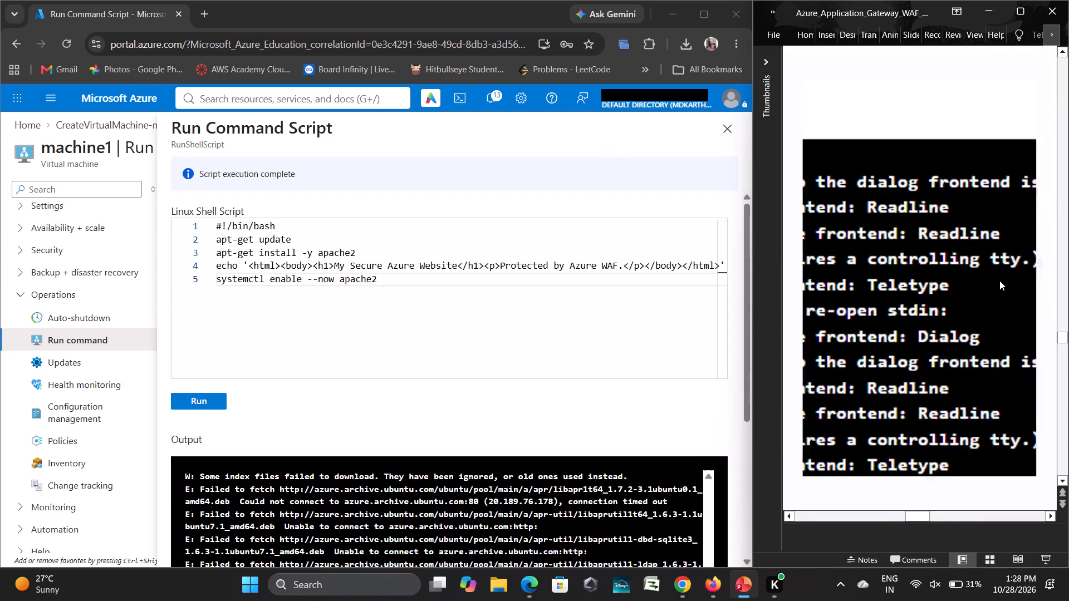
scroll(999, 280, "down", 3, "ctrl")
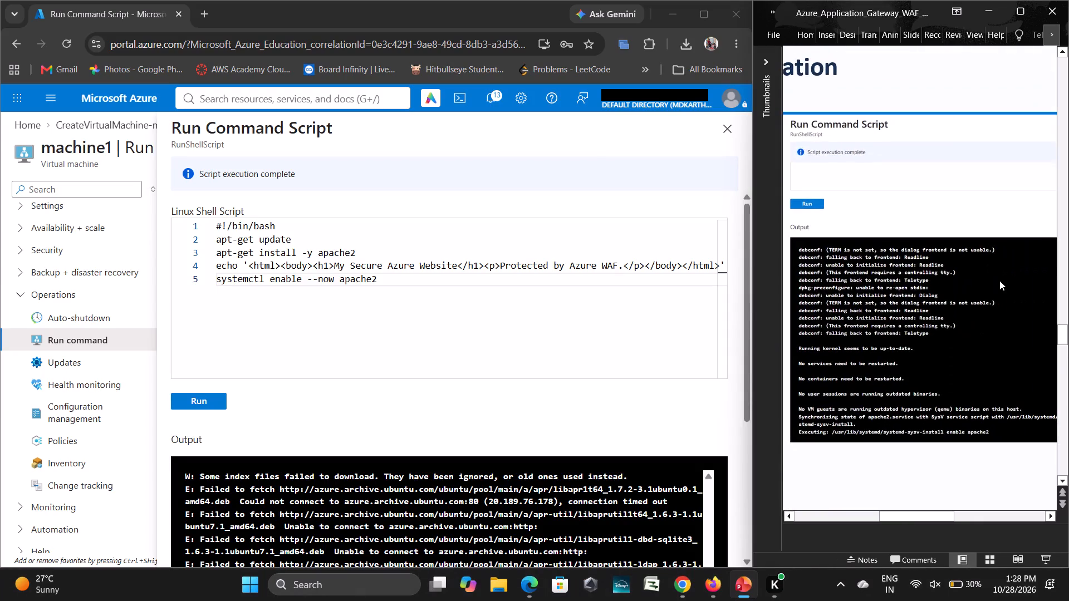
key("Right")
scroll(533, 358, "down", 3)
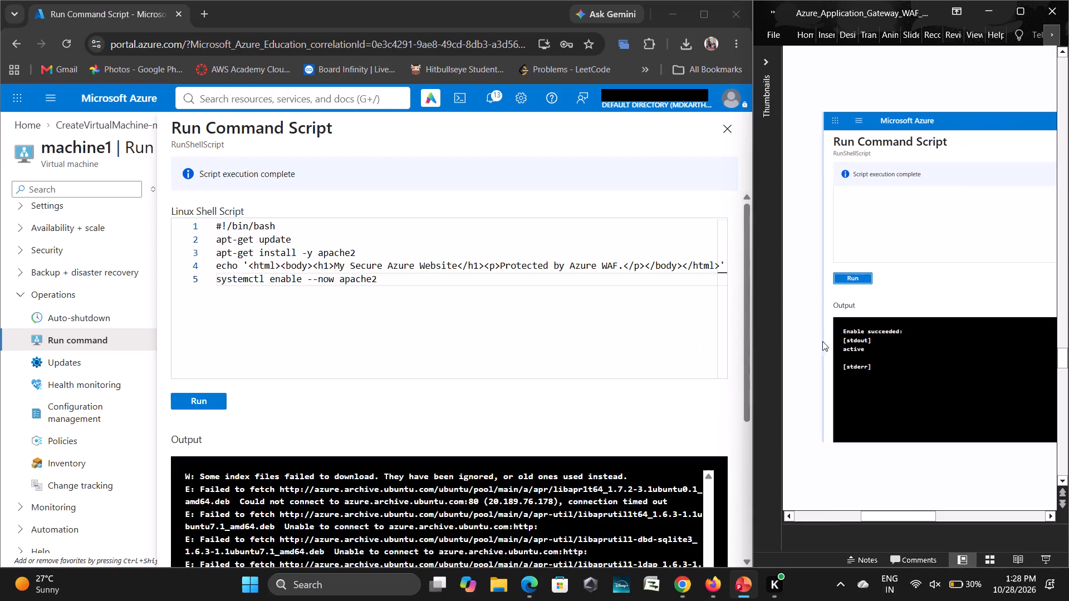
Run the same Apache installation script again on machine1 in the Azure portal.
left_click(224, 403)
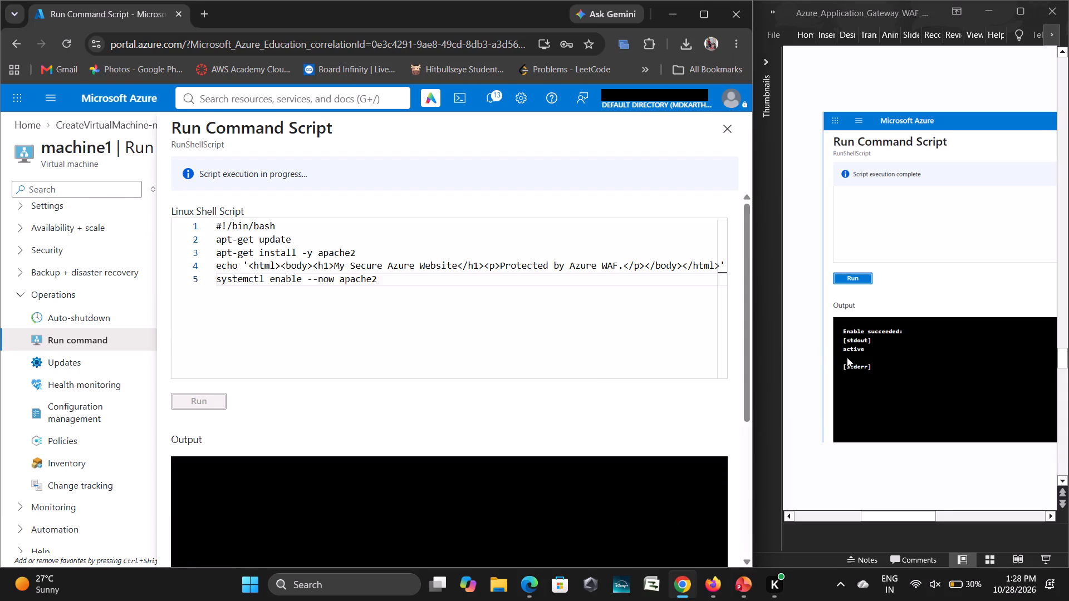
key("Down")
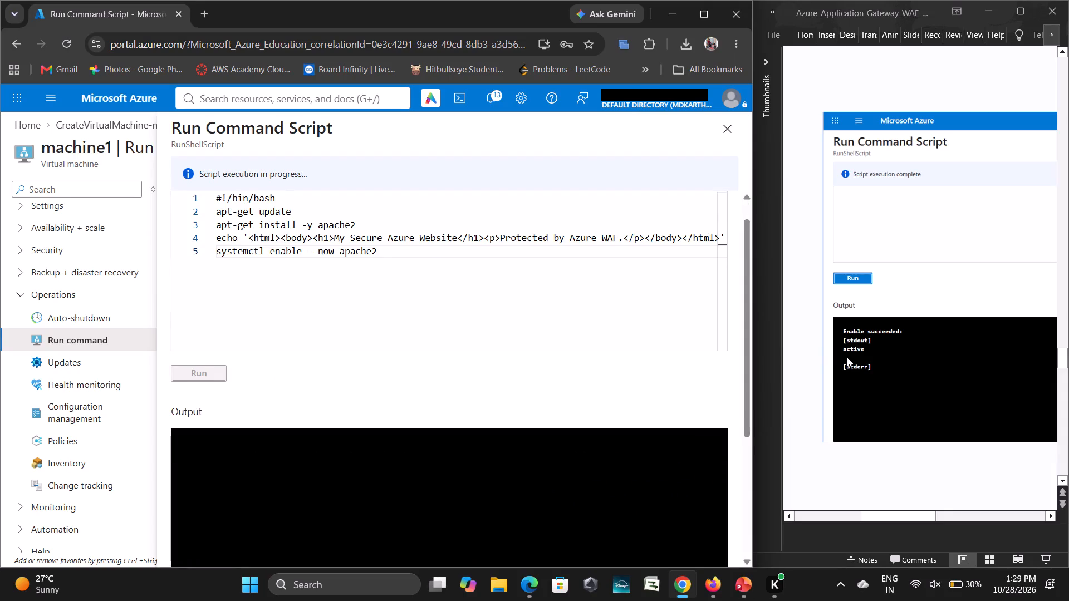
Read the PowerPoint guide's "Deploy Application Gateway with WAF" slide, including its table of Basics settings and values.
left_click(919, 345)
key("Down")
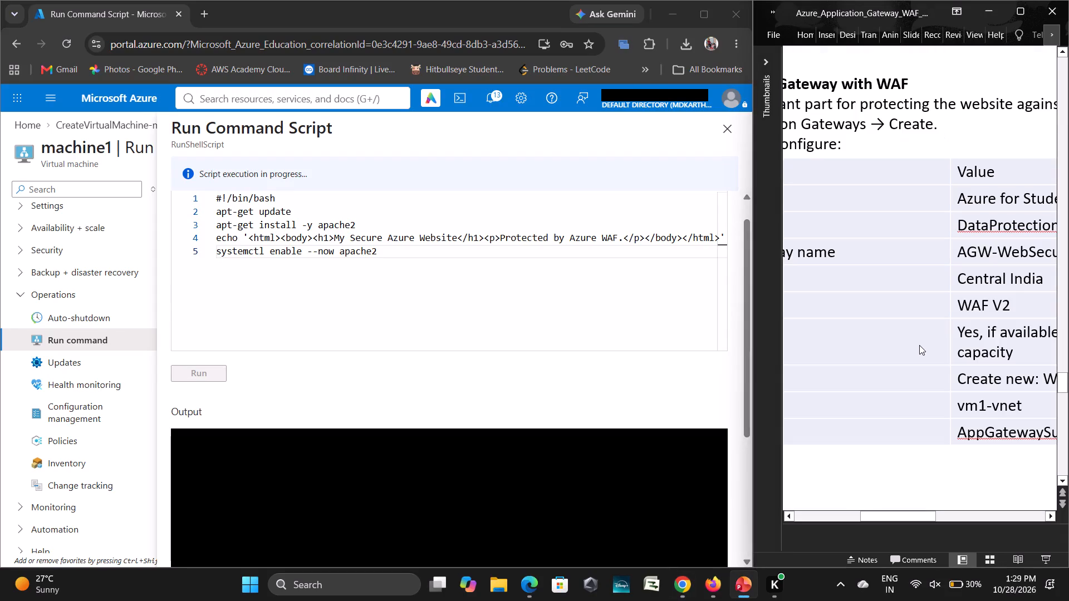
scroll(919, 345, "down", 4, "ctrl")
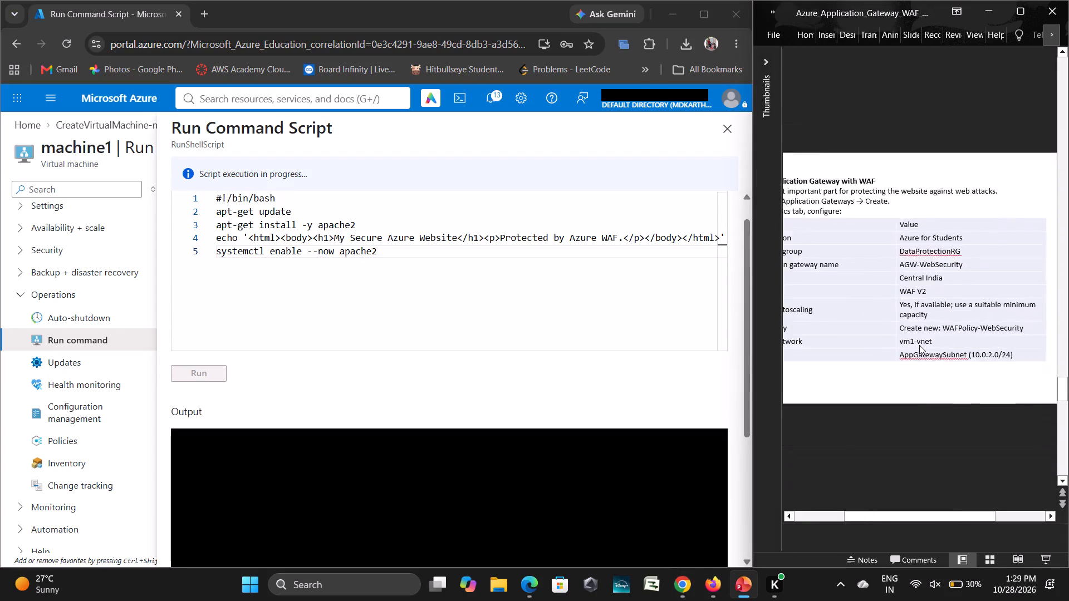
scroll(919, 345, "up", 1, "ctrl")
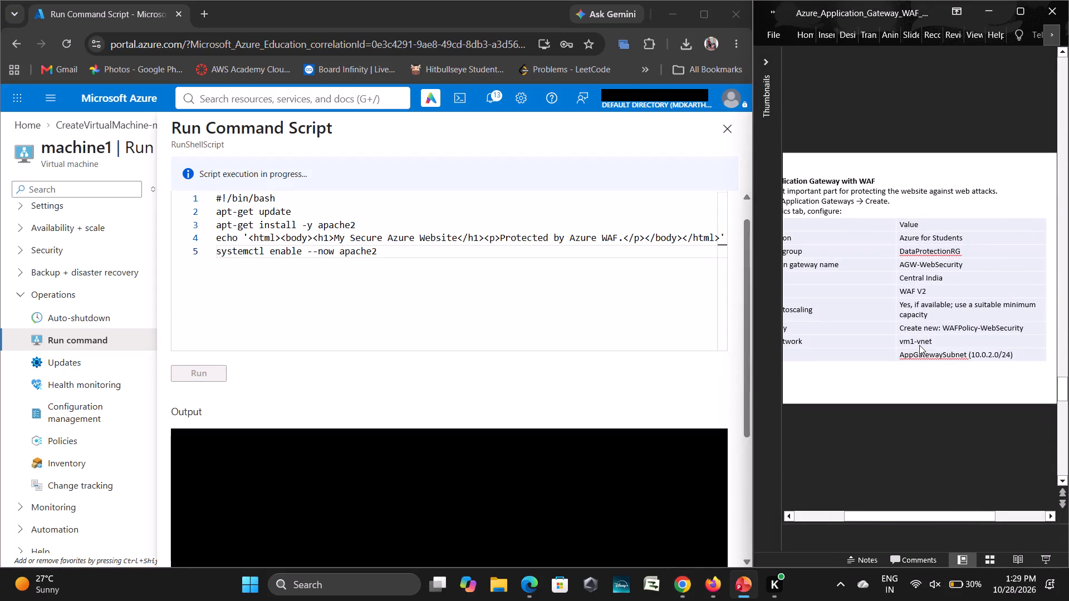
scroll(919, 345, "right", 1)
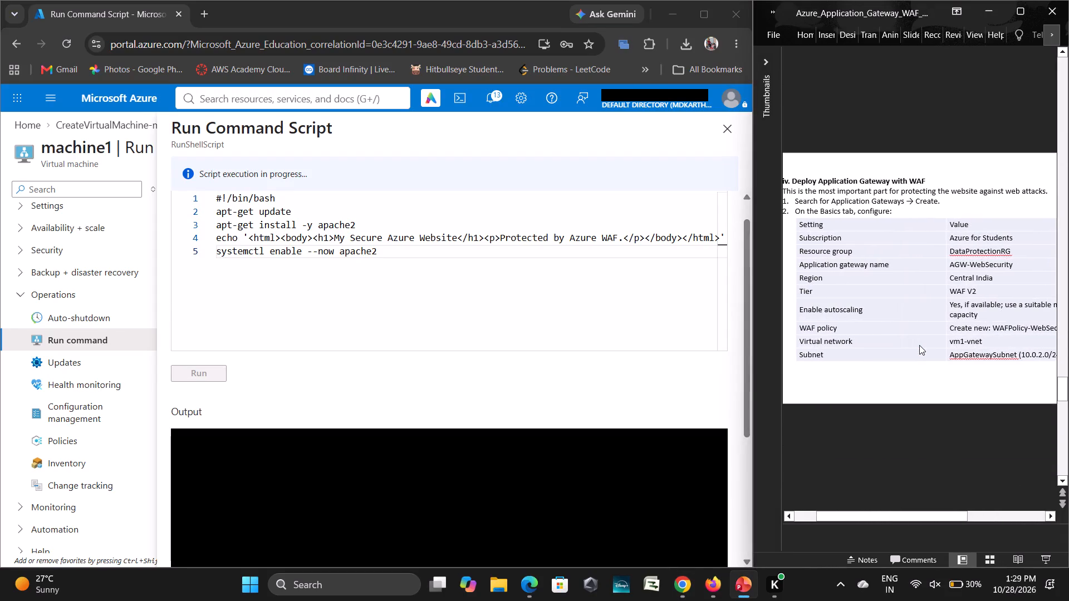
scroll(919, 345, "right", 1)
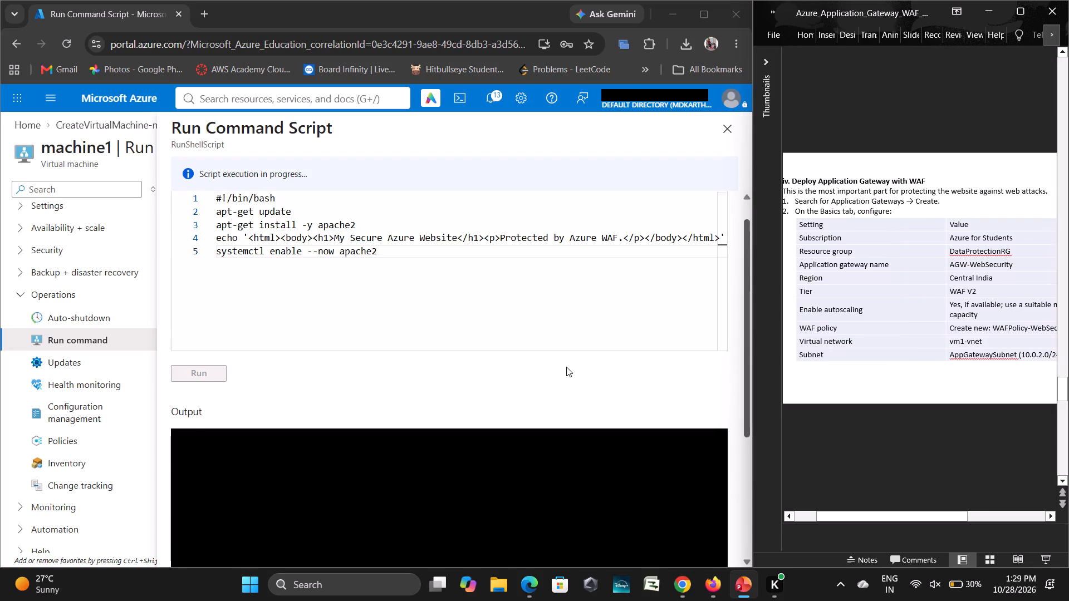
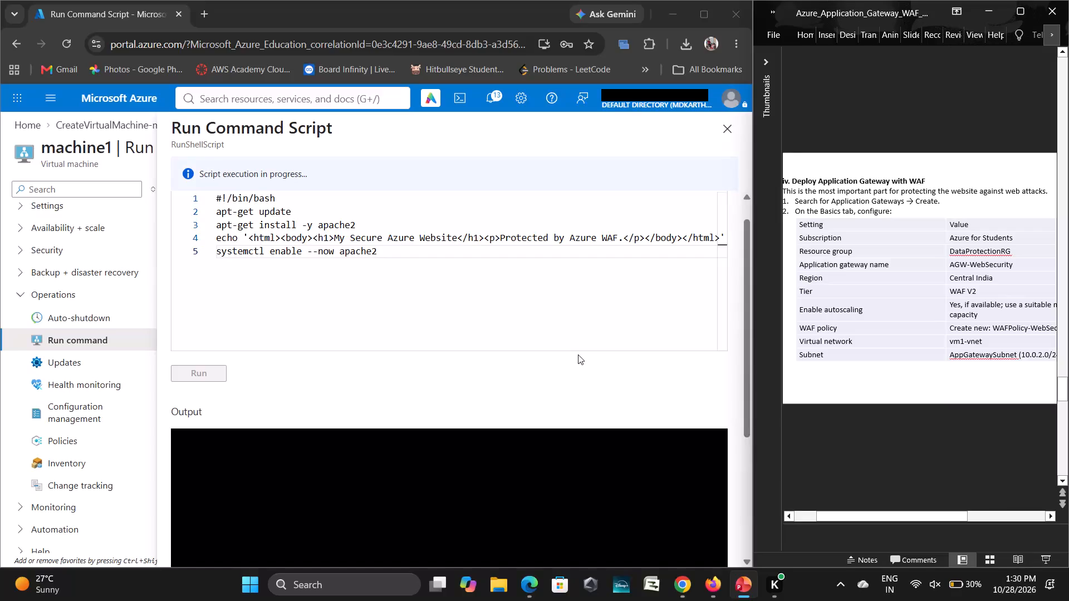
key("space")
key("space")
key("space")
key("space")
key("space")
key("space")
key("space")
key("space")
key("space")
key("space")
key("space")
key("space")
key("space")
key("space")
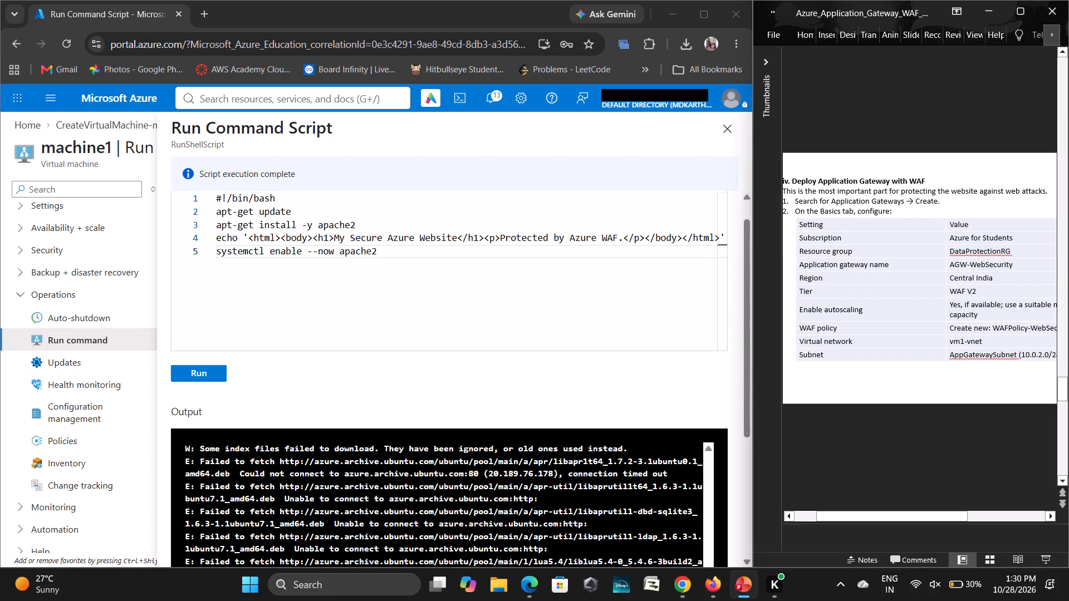
Examine the output of the rerun Apache script on machine1 and compare it with the PowerPoint guide's Run Command Script result slide.
scroll(615, 471, "down", 9)
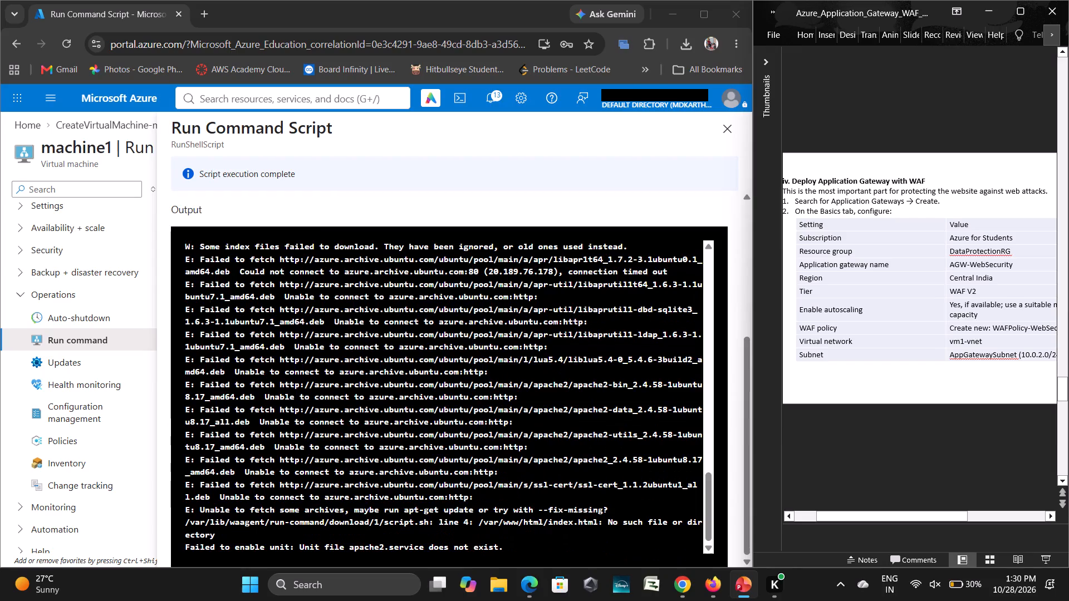
scroll(615, 471, "up", 10)
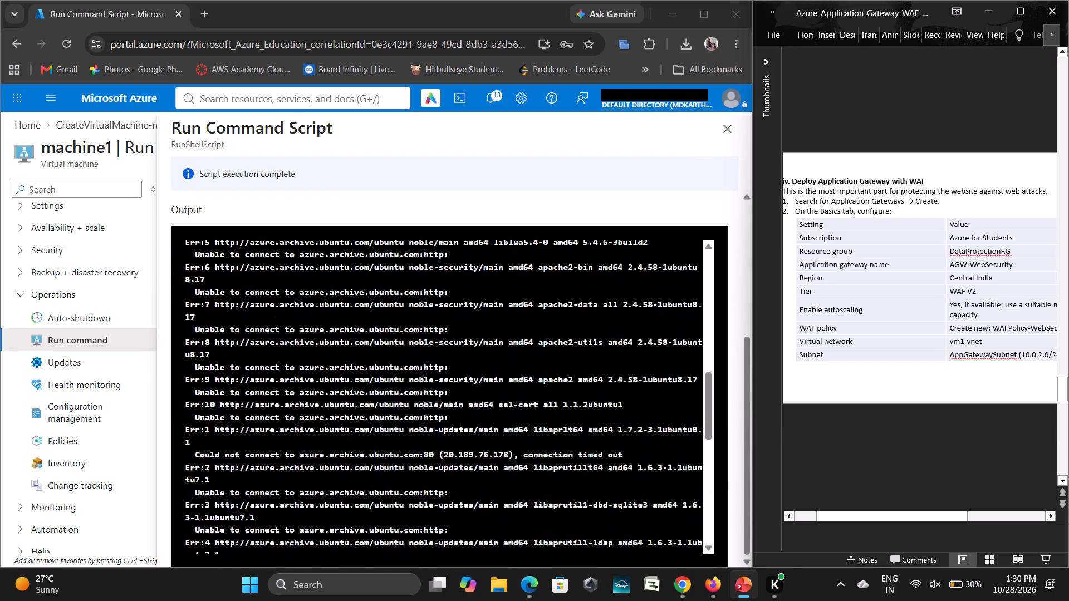
scroll(615, 471, "up", 4)
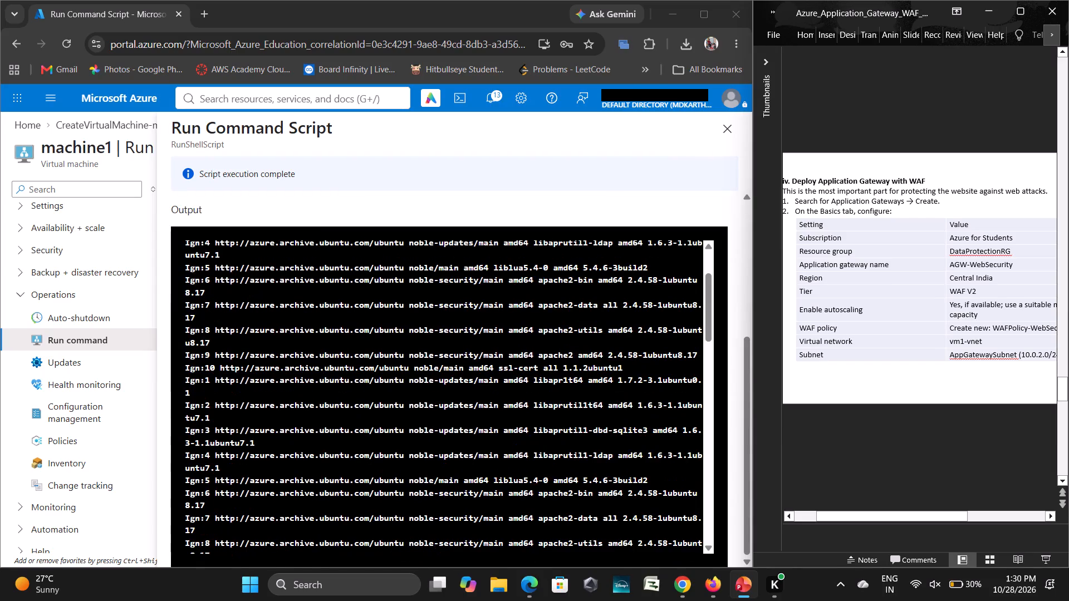
scroll(342, 282, "up", 4)
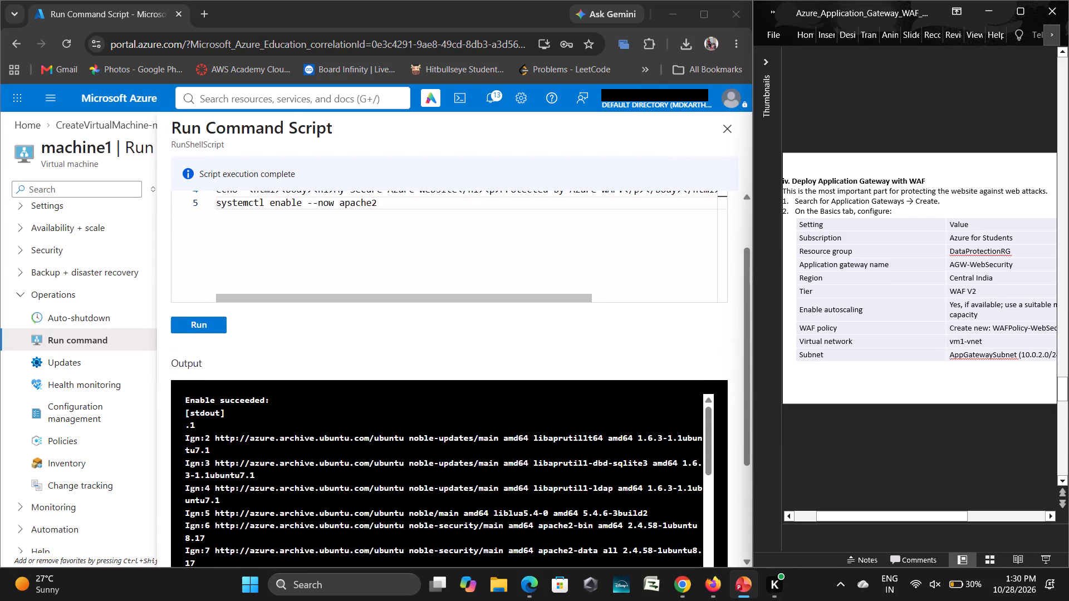
key("Up")
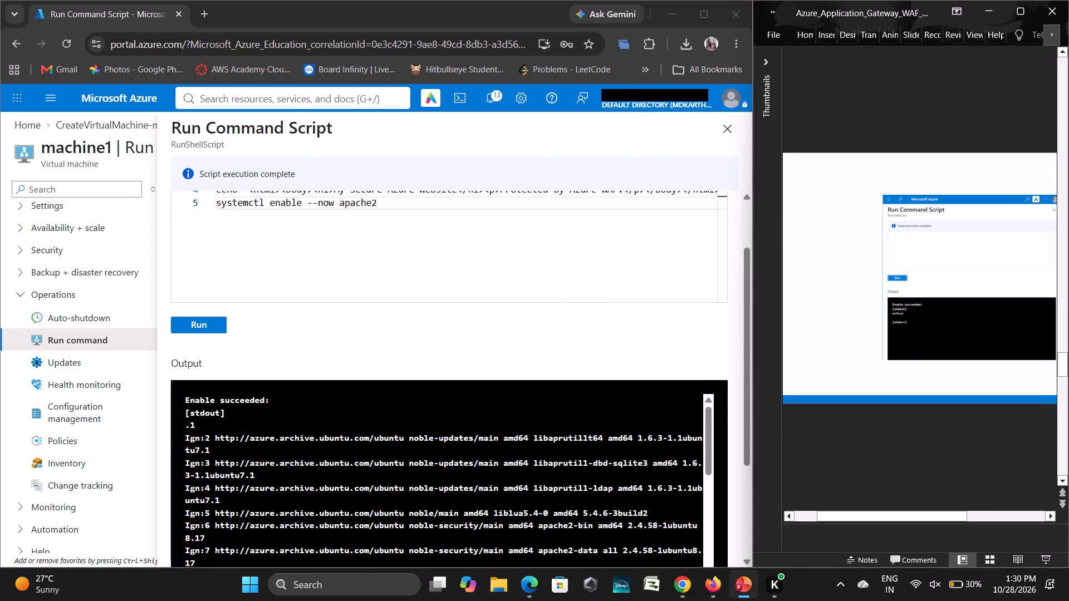
key("Up")
key("Down")
key("Down")
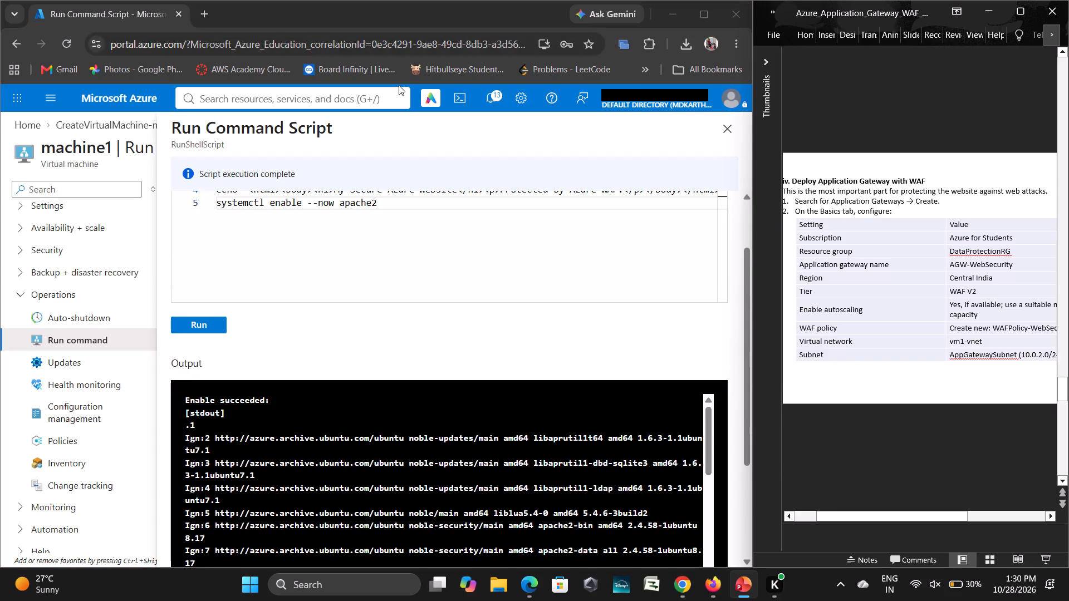
Search the Azure portal for the Application gateway service and start creating a new application gateway.
left_click(378, 93)
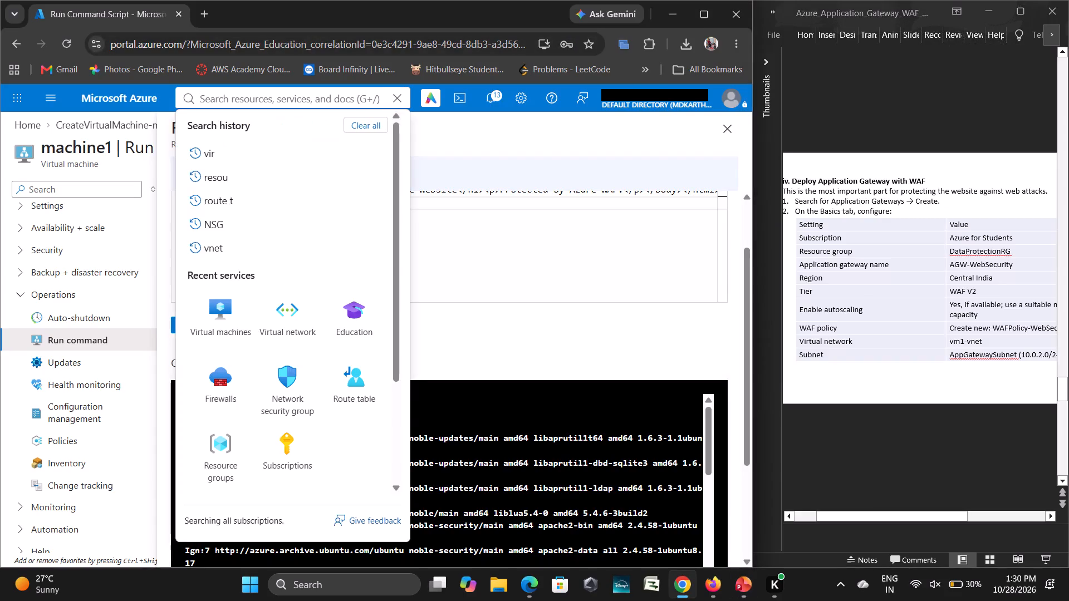
type("appli")
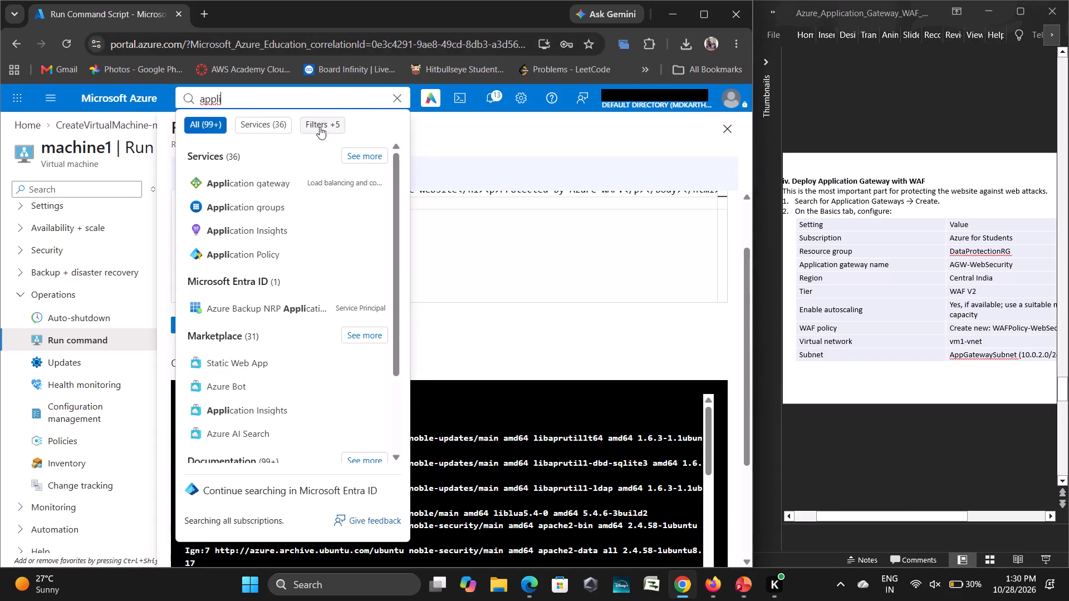
left_click(283, 184)
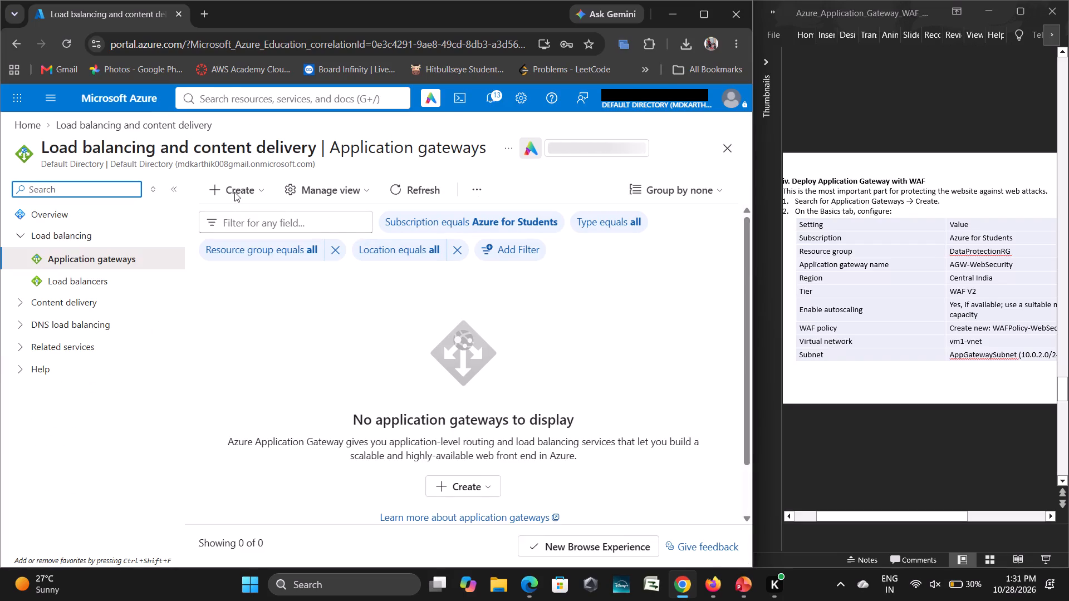
left_click(234, 192)
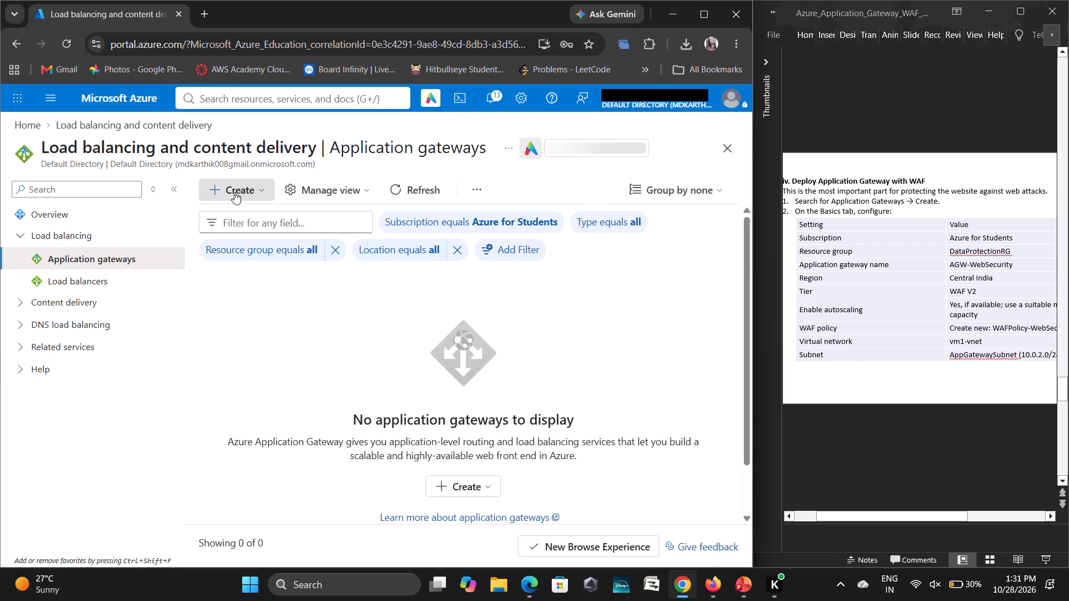
left_click(260, 221)
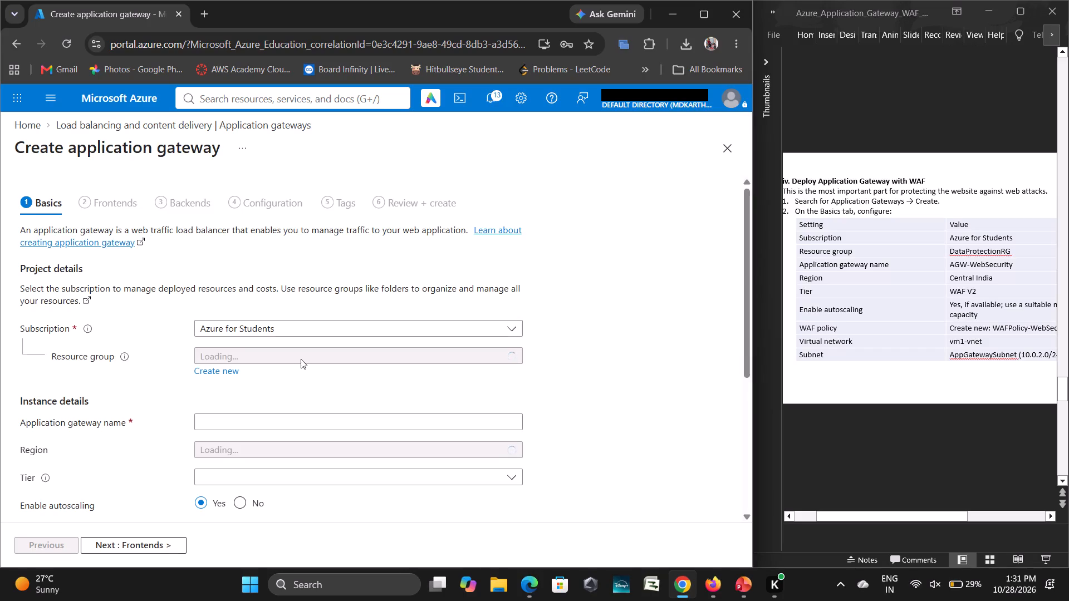
Choose RG-CloudLab1 as the resource group for the new application gateway.
scroll(301, 359, "down", 1)
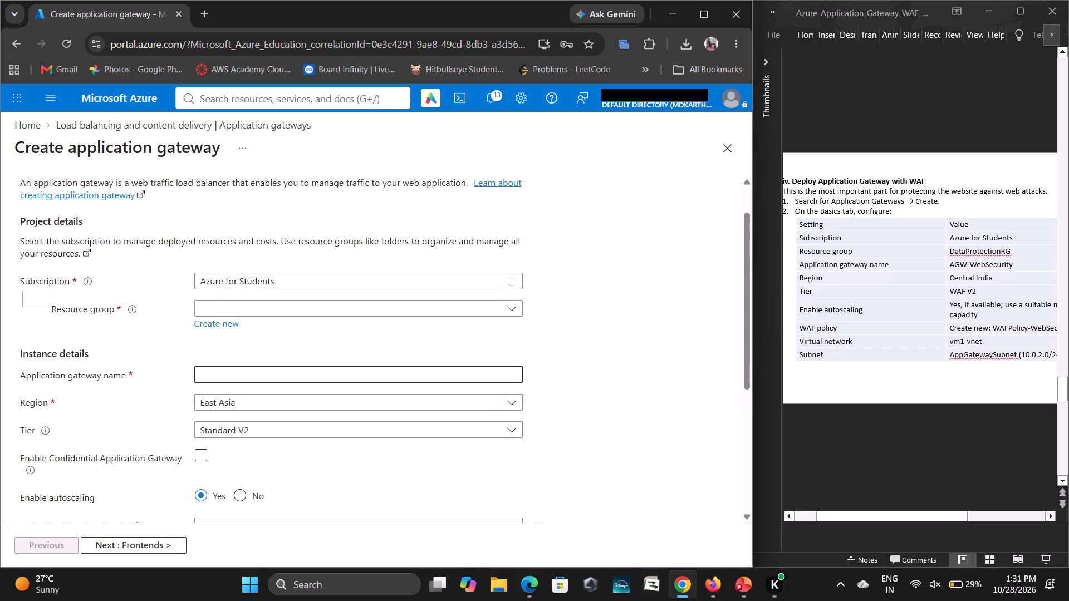
left_click(260, 310)
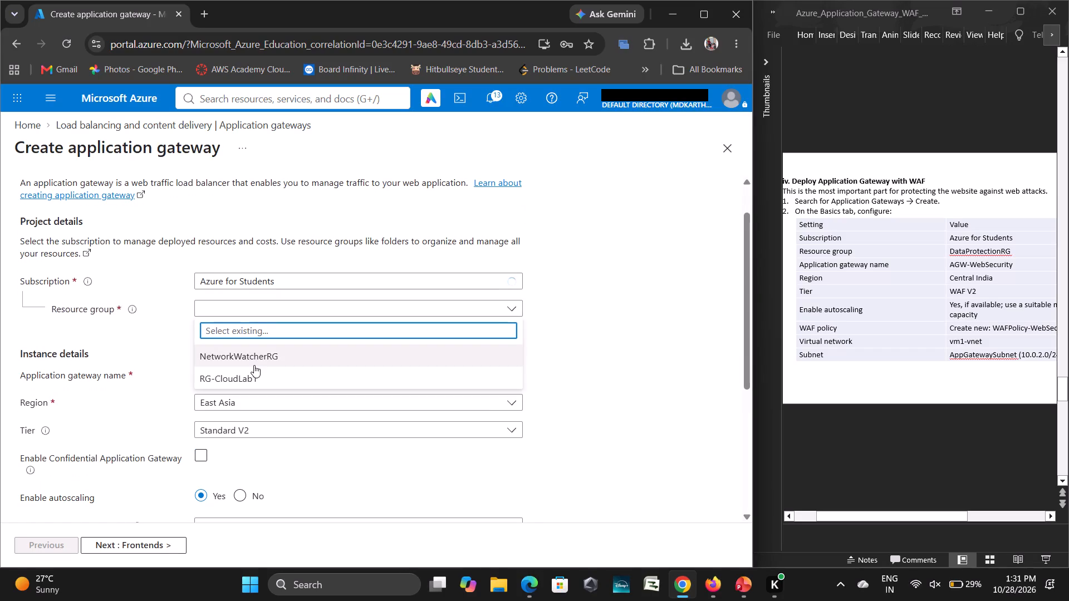
left_click(256, 373)
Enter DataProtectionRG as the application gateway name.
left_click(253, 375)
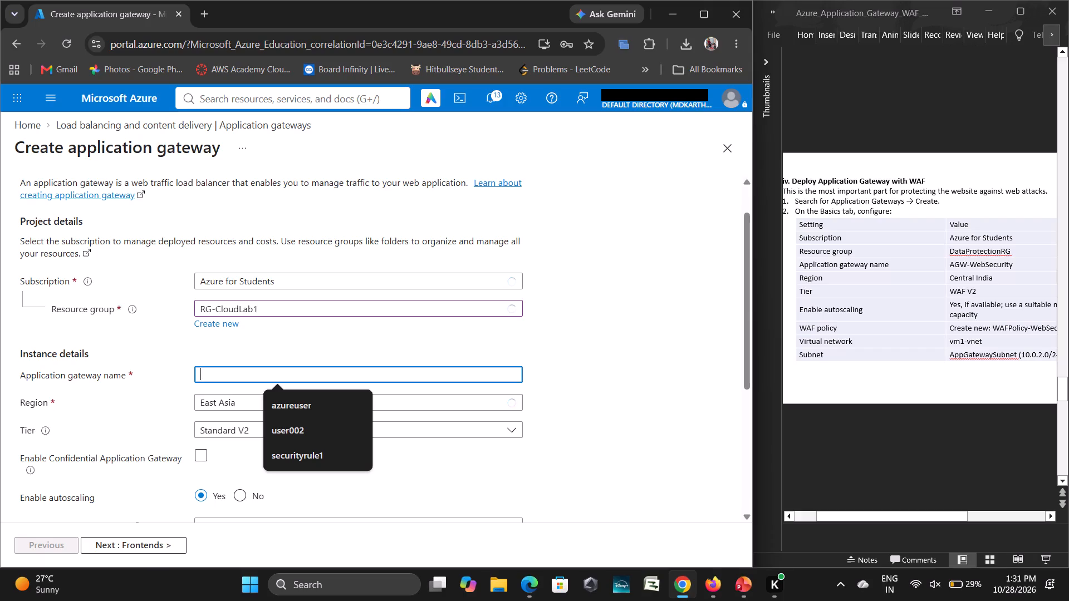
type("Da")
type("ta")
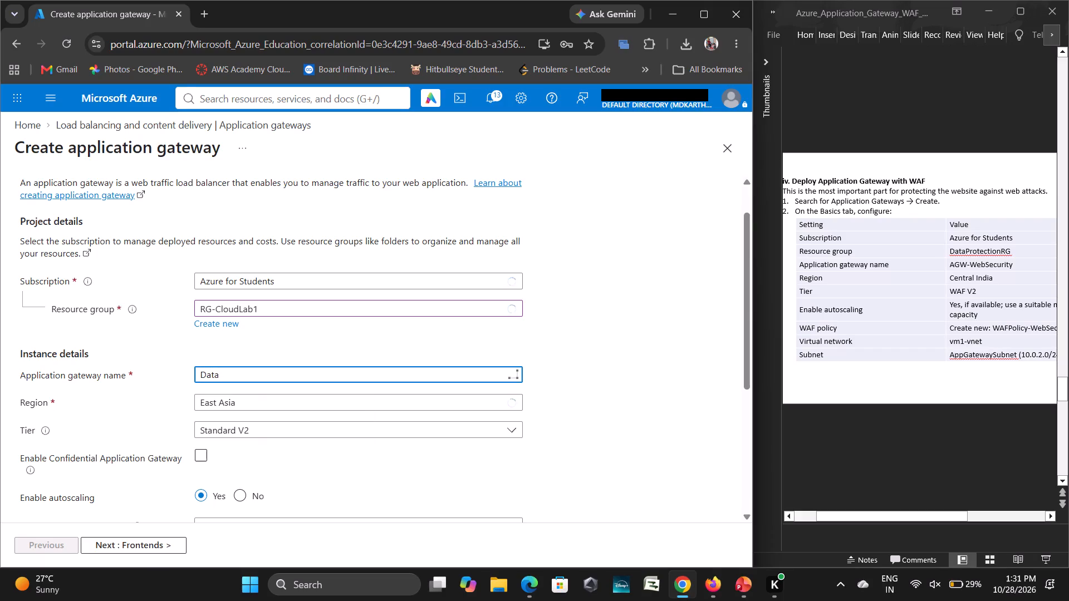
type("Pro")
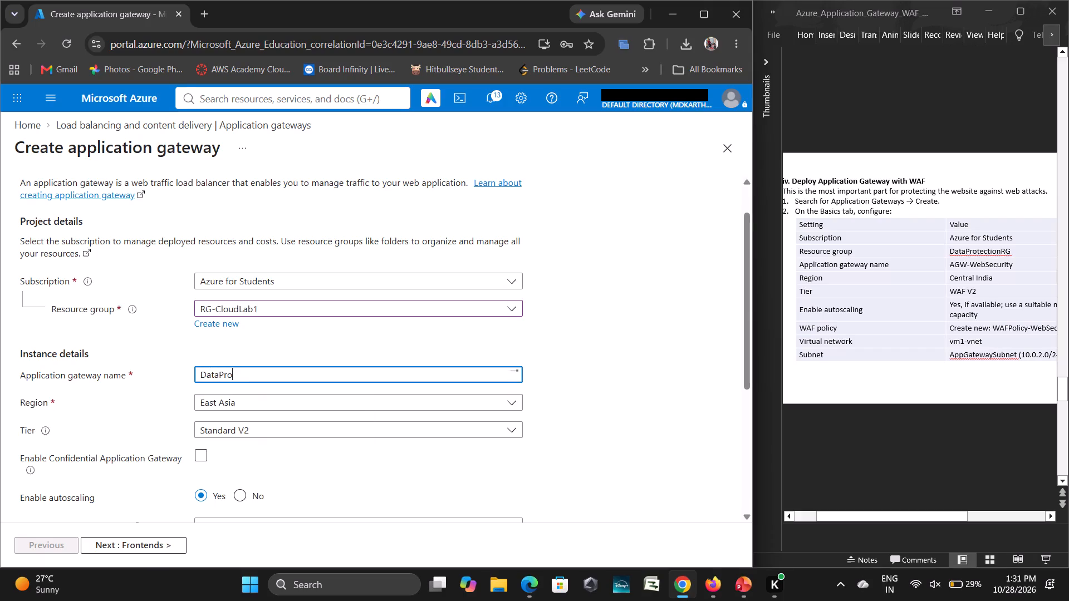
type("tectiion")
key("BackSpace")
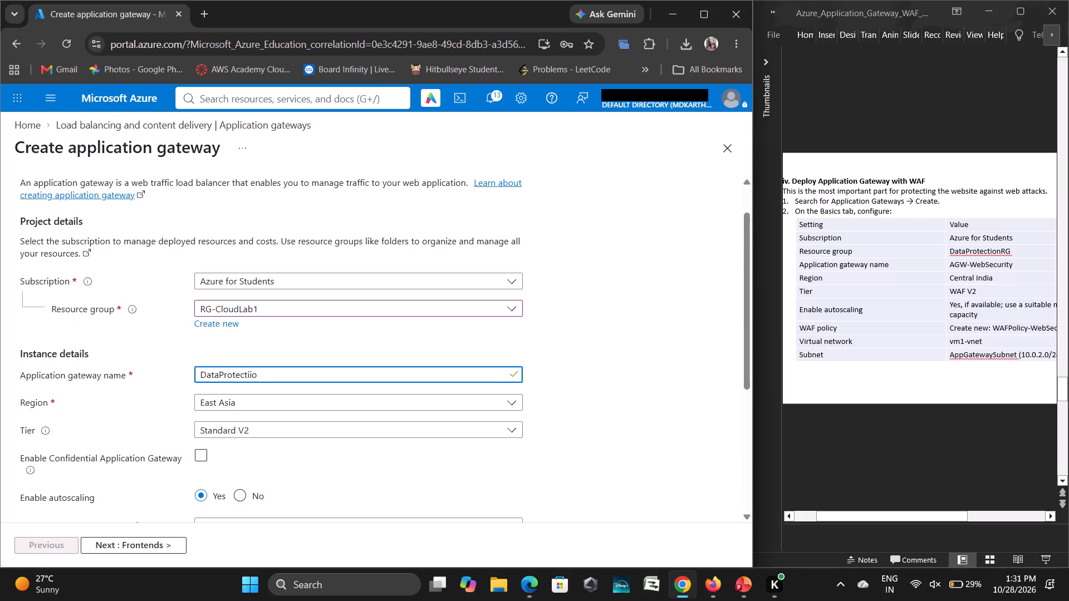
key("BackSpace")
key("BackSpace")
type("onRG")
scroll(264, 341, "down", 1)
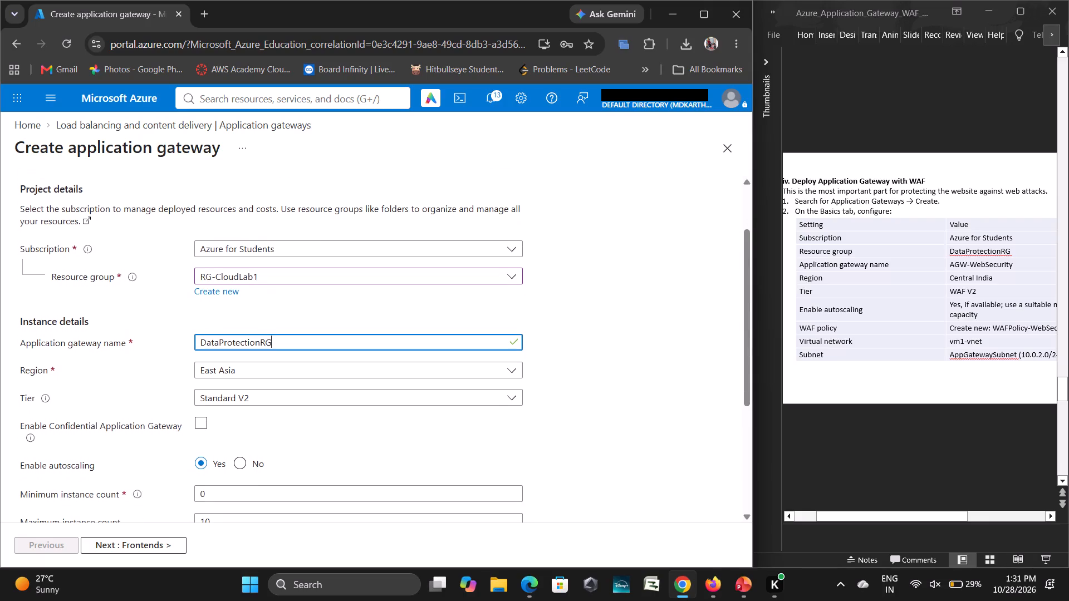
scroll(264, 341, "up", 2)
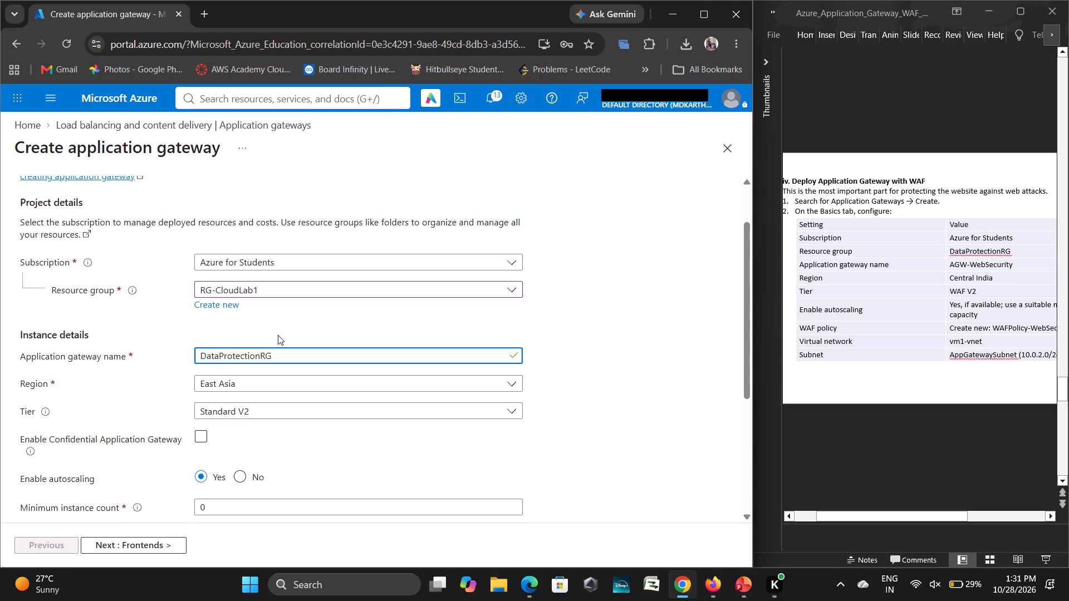
Replace the application gateway name with AGW-WebSecurritty.
key("BackSpace")
key("BackSpace")
key("BackSpace")
key("BackSpace")
key("BackSpace")
key("BackSpace")
key("BackSpace")
key("BackSpace")
key("BackSpace")
key("BackSpace")
key("BackSpace")
key("BackSpace")
key("BackSpace")
key("BackSpace")
key("BackSpace")
key("BackSpace")
key("BackSpace")
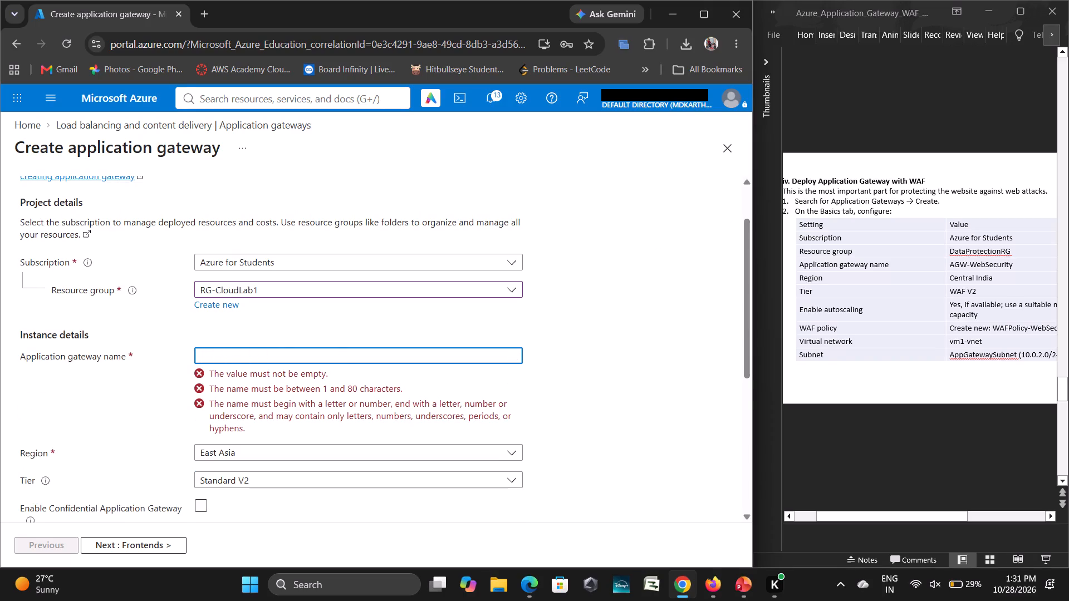
type("AGW")
key("minus")
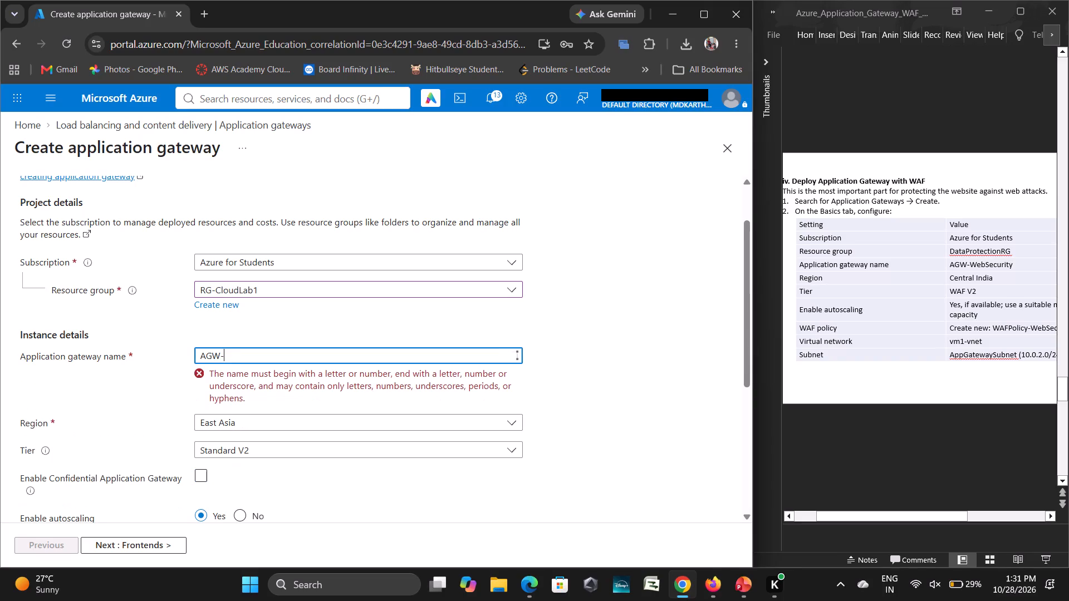
type("Web")
type("Se")
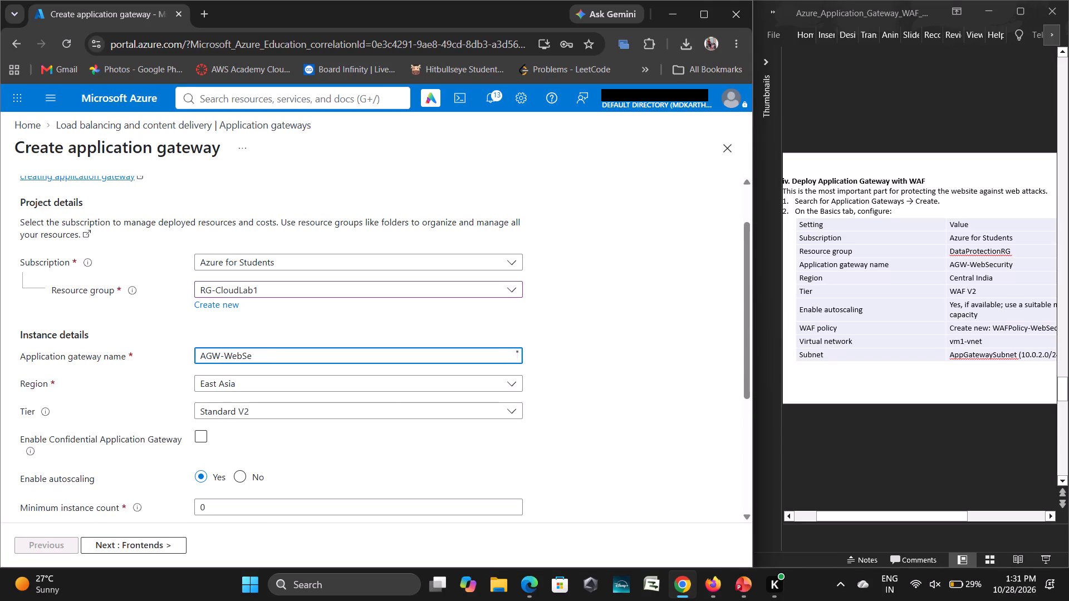
type("curritty")
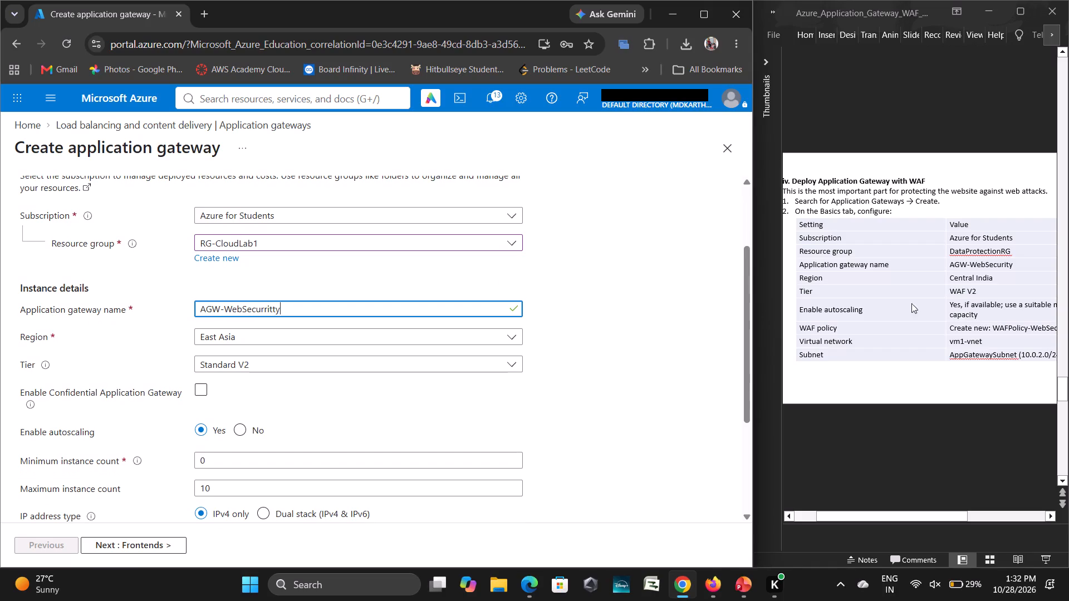
Set the application gateway's tier to WAF V2.
scroll(415, 398, "down", 1)
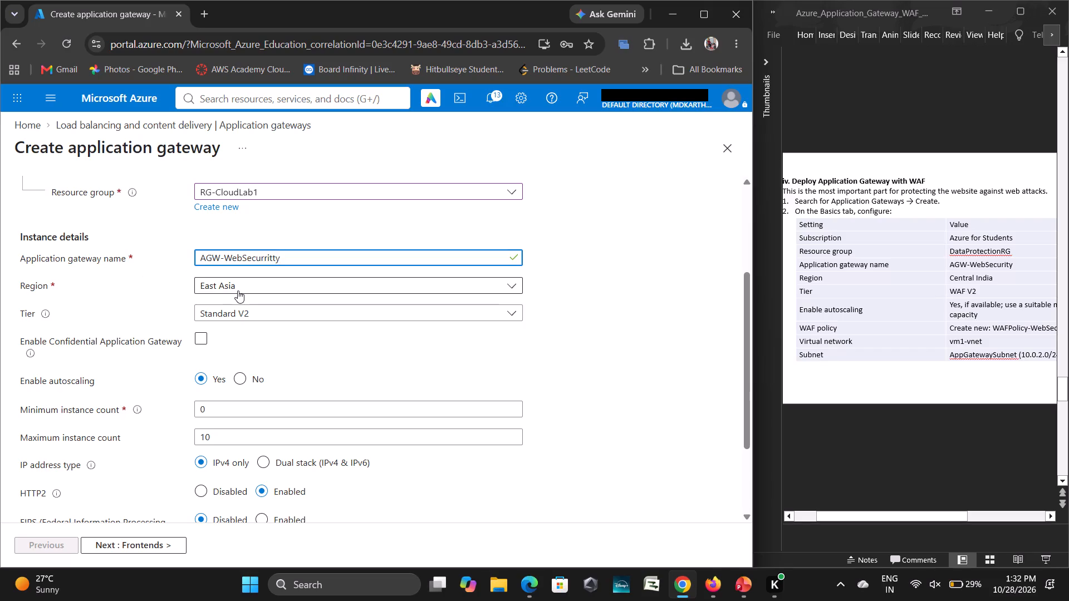
left_click(251, 311)
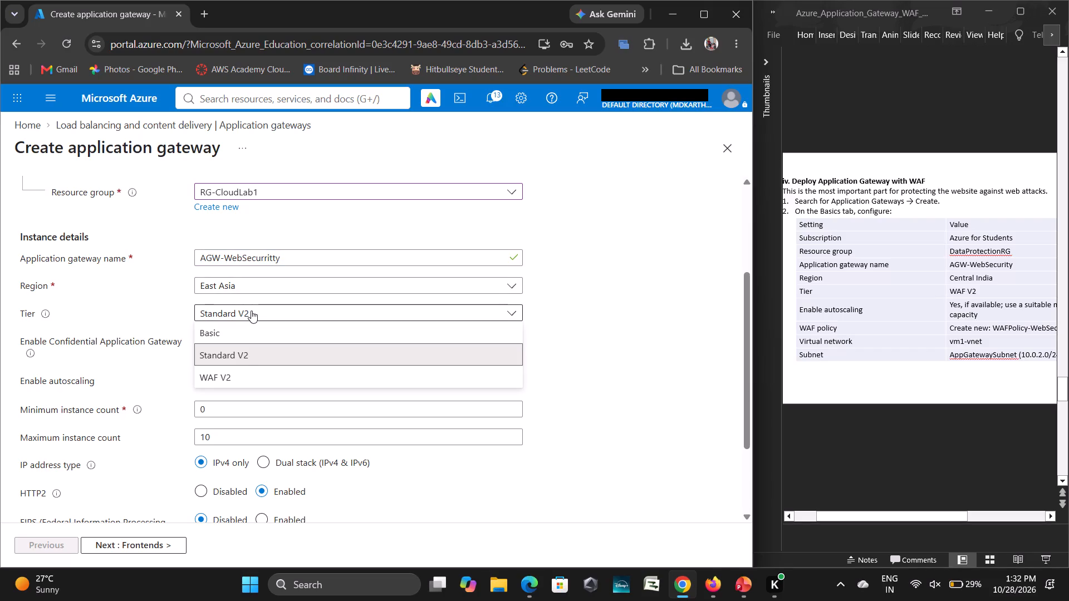
left_click(246, 381)
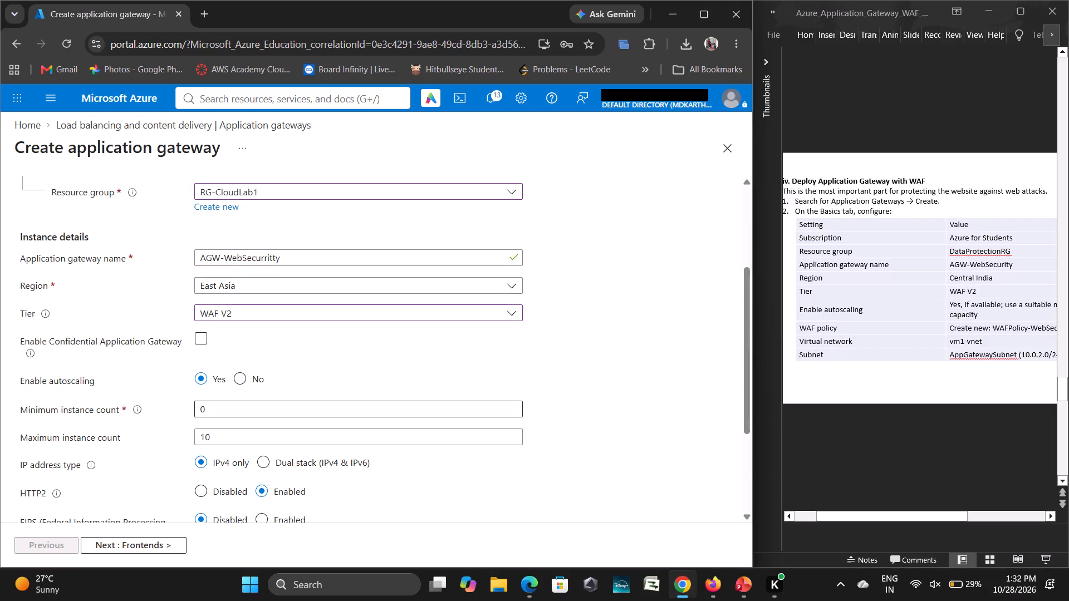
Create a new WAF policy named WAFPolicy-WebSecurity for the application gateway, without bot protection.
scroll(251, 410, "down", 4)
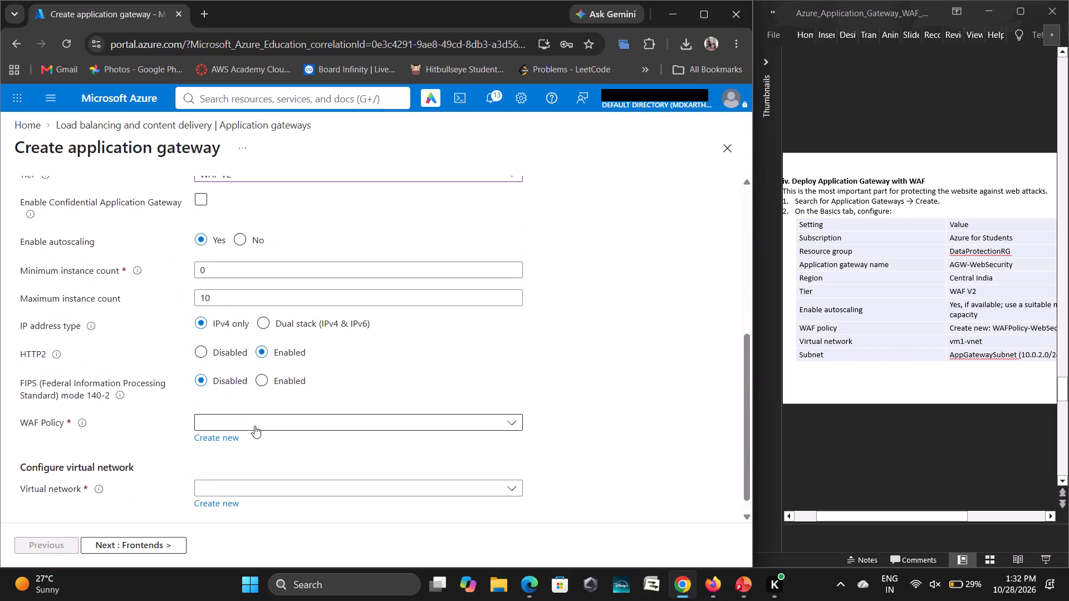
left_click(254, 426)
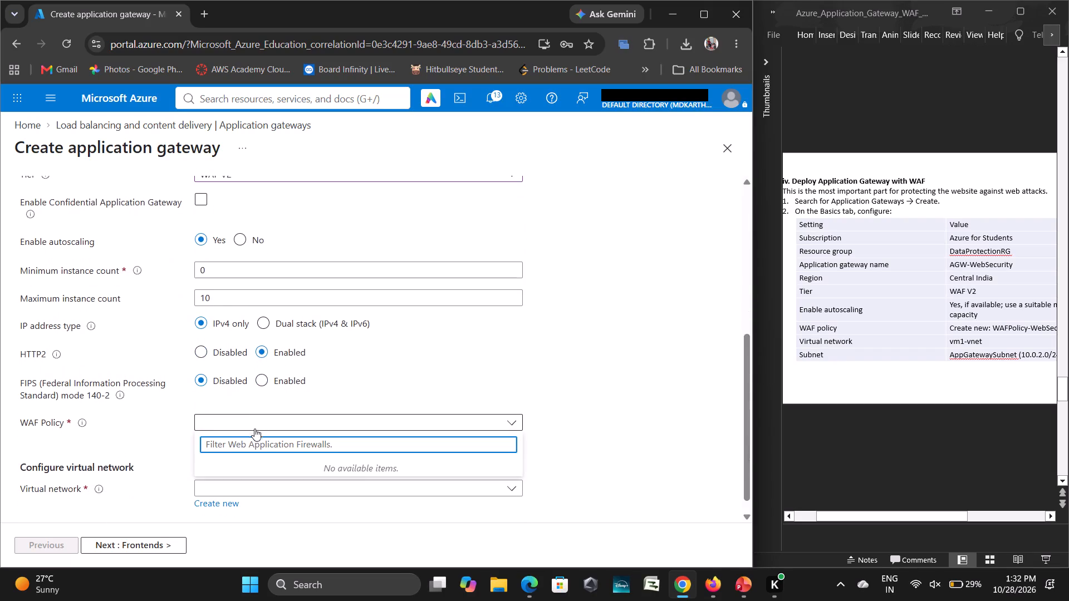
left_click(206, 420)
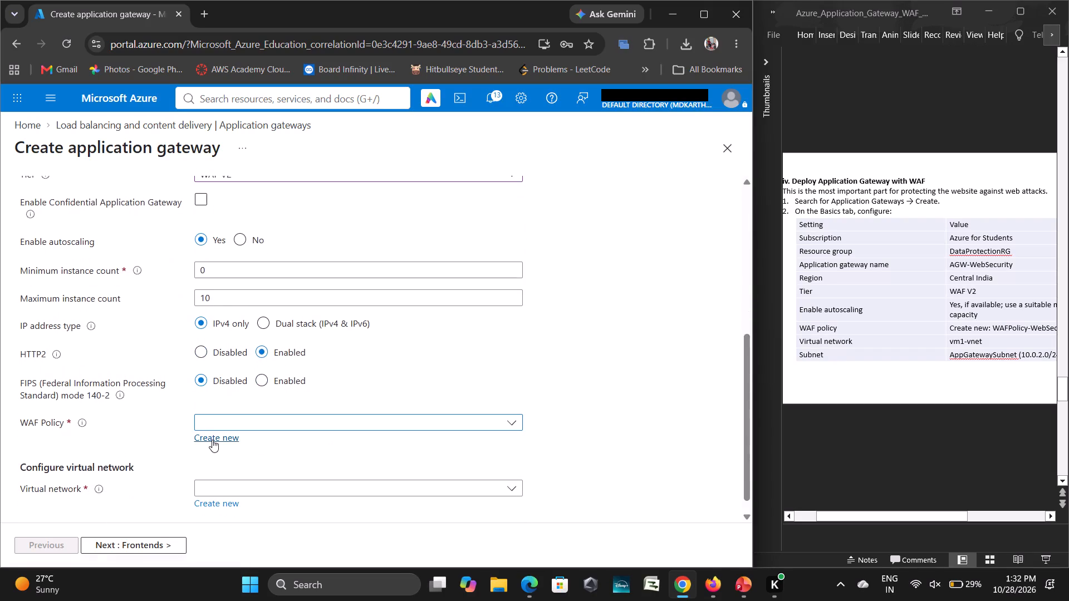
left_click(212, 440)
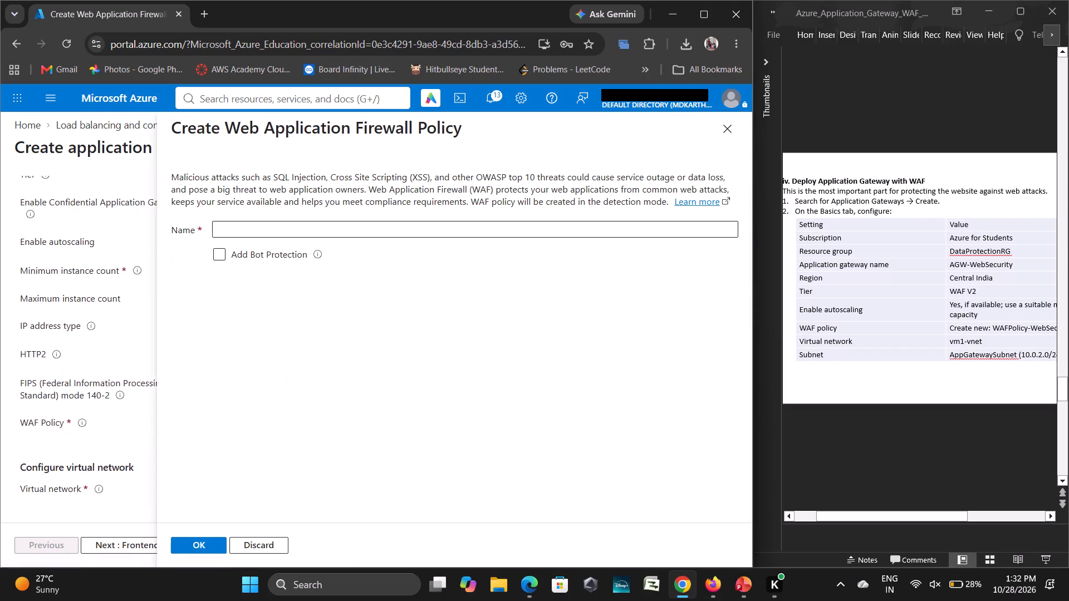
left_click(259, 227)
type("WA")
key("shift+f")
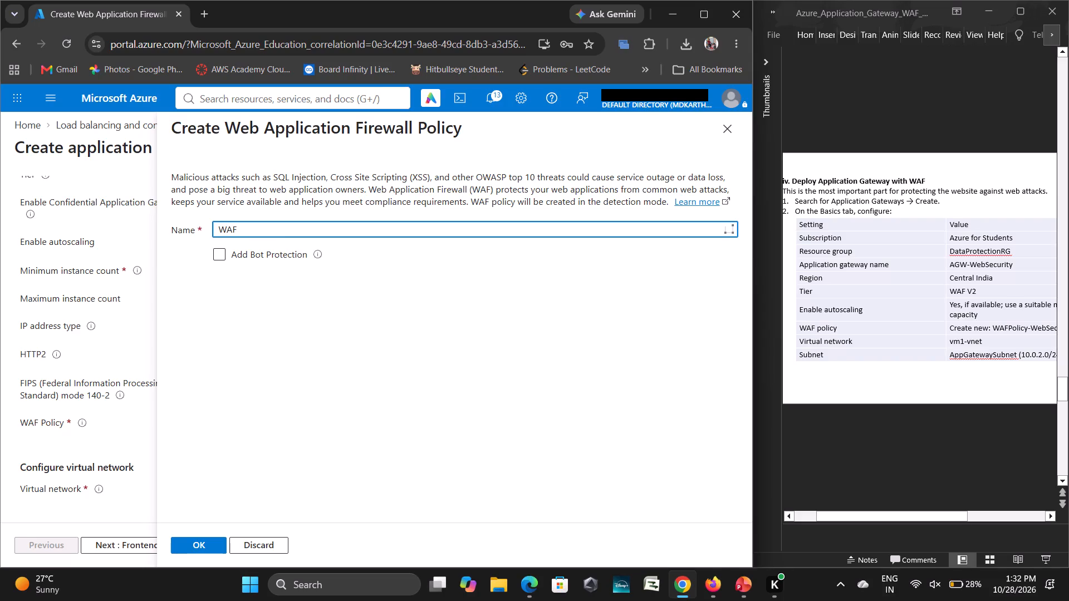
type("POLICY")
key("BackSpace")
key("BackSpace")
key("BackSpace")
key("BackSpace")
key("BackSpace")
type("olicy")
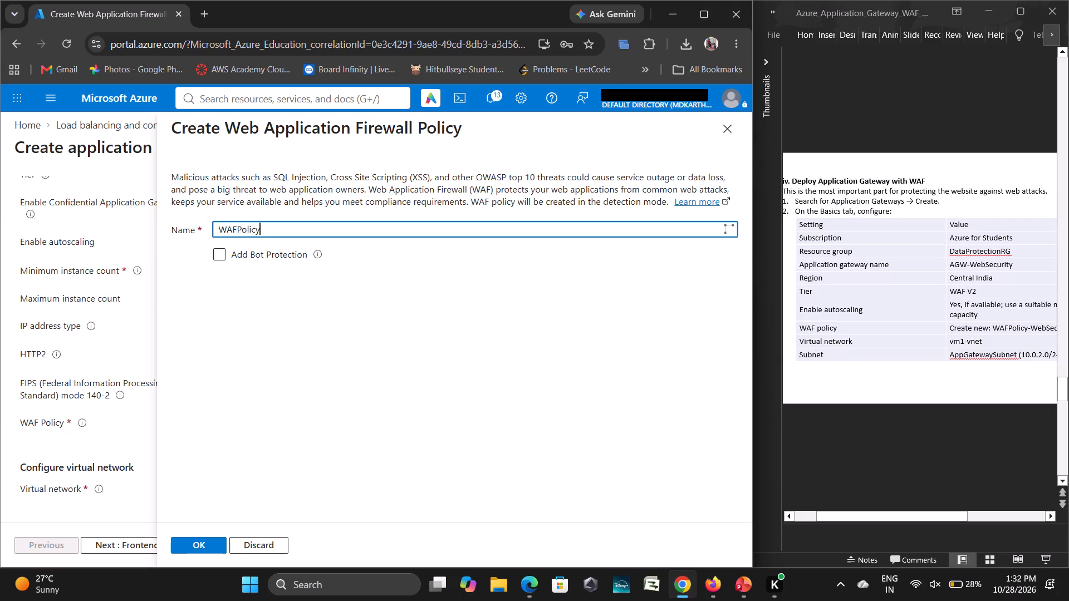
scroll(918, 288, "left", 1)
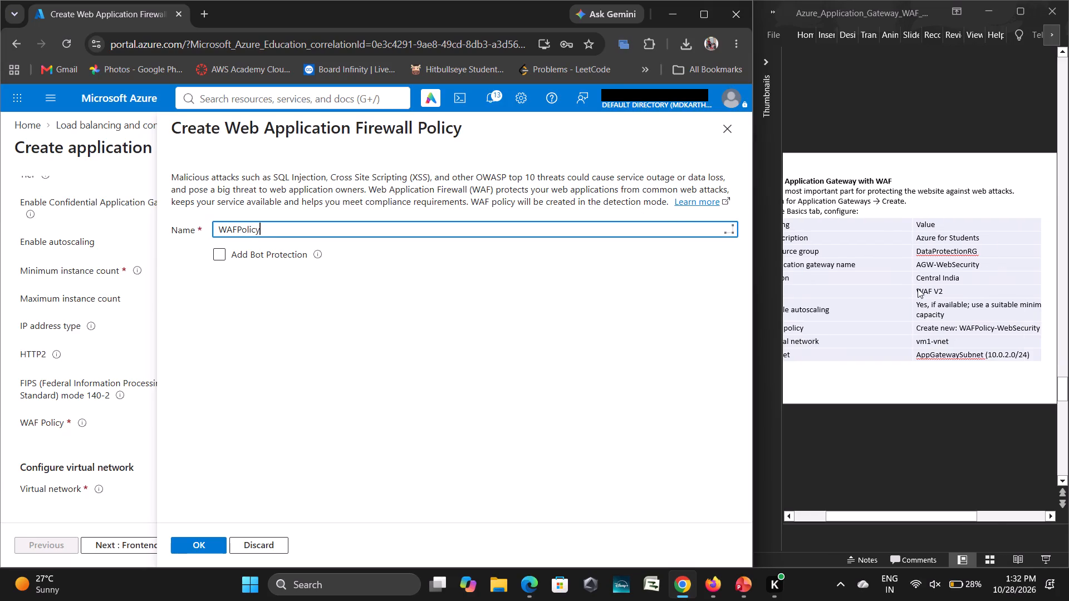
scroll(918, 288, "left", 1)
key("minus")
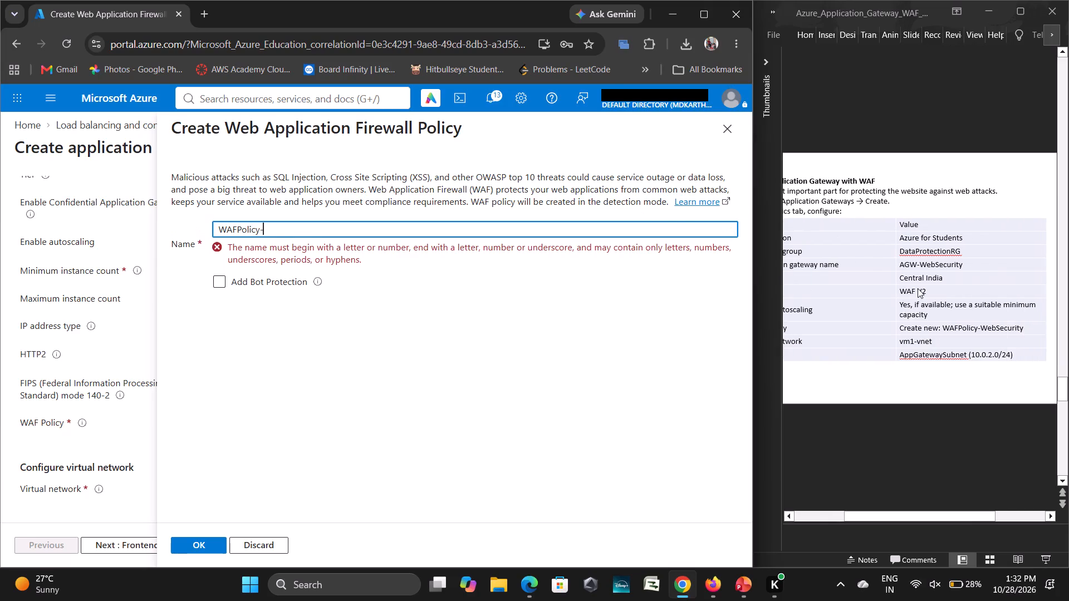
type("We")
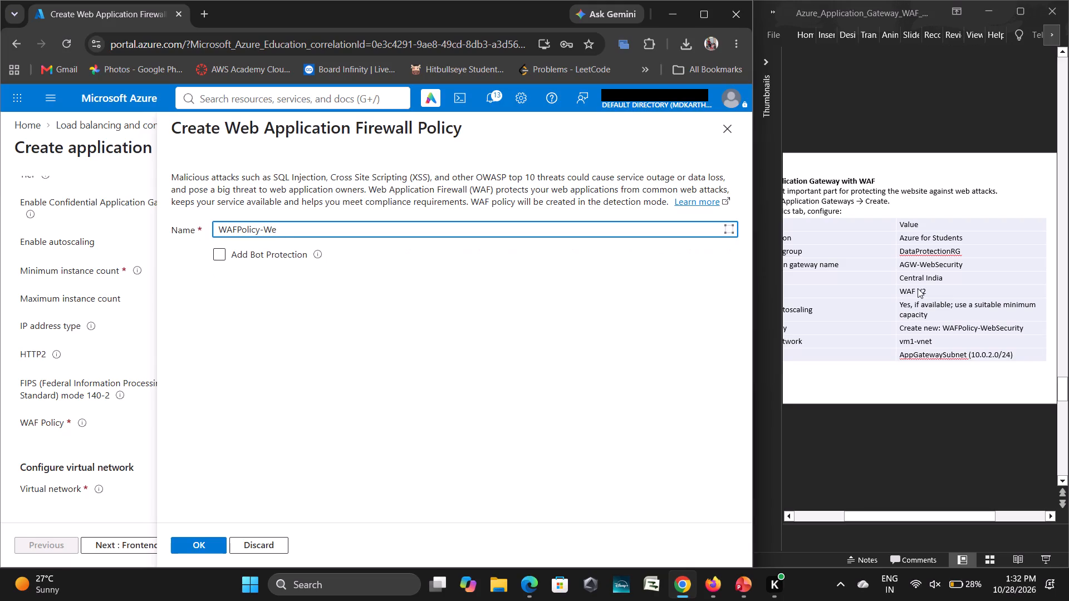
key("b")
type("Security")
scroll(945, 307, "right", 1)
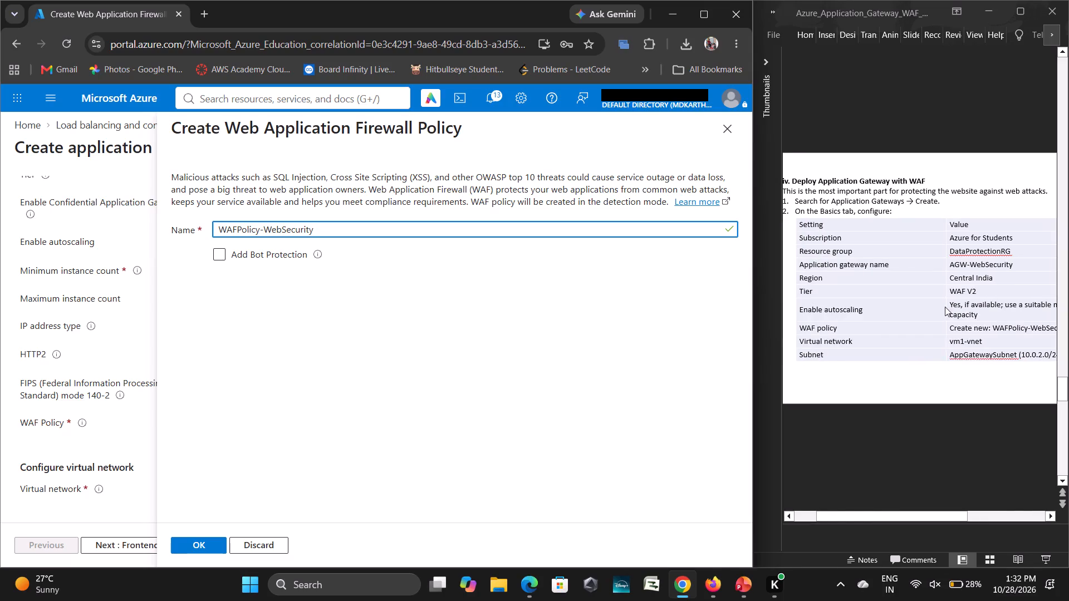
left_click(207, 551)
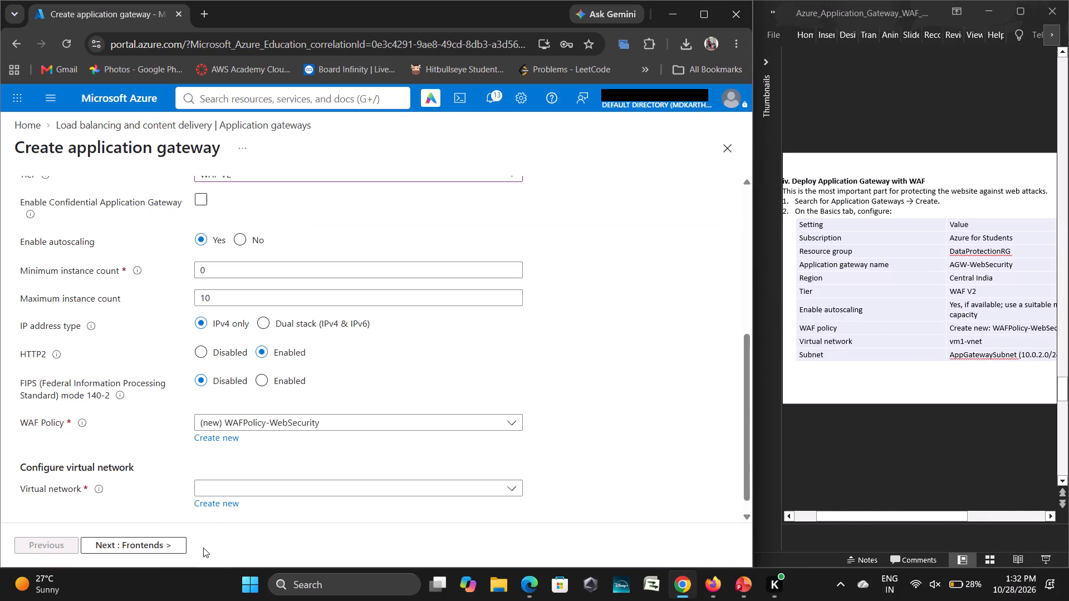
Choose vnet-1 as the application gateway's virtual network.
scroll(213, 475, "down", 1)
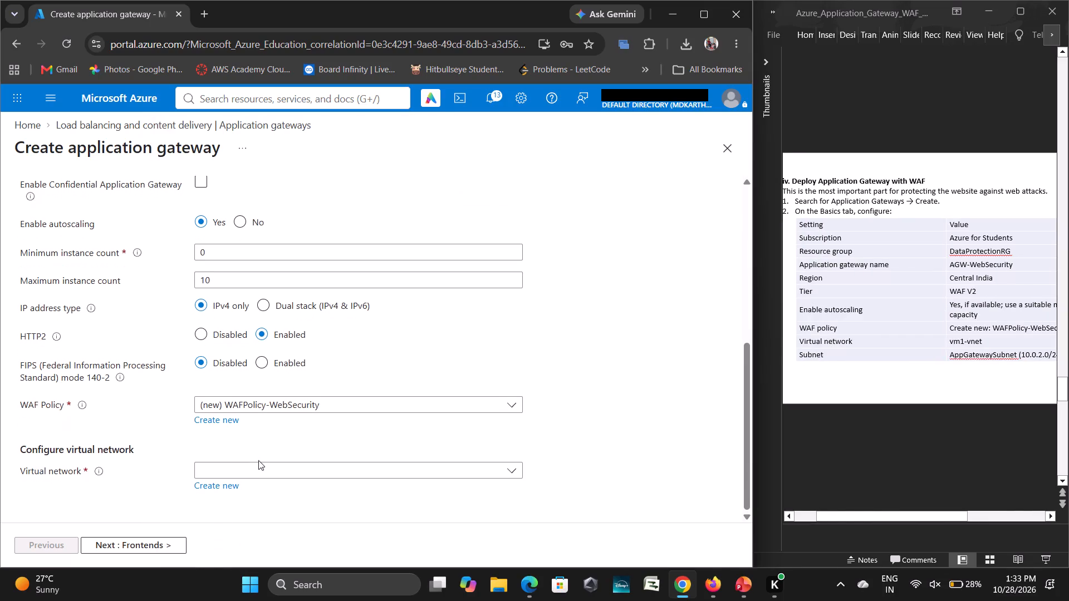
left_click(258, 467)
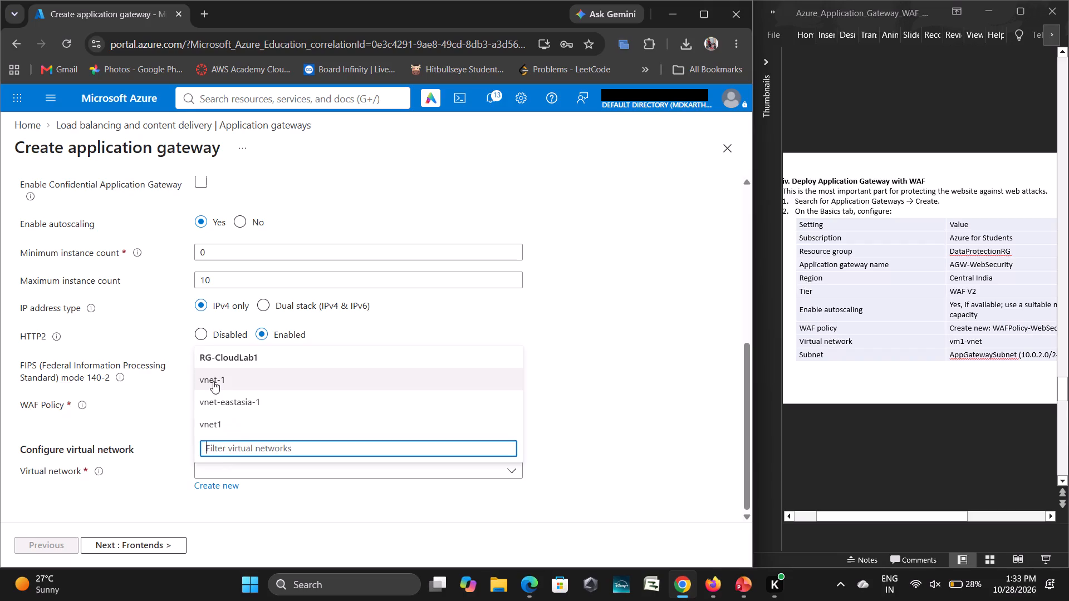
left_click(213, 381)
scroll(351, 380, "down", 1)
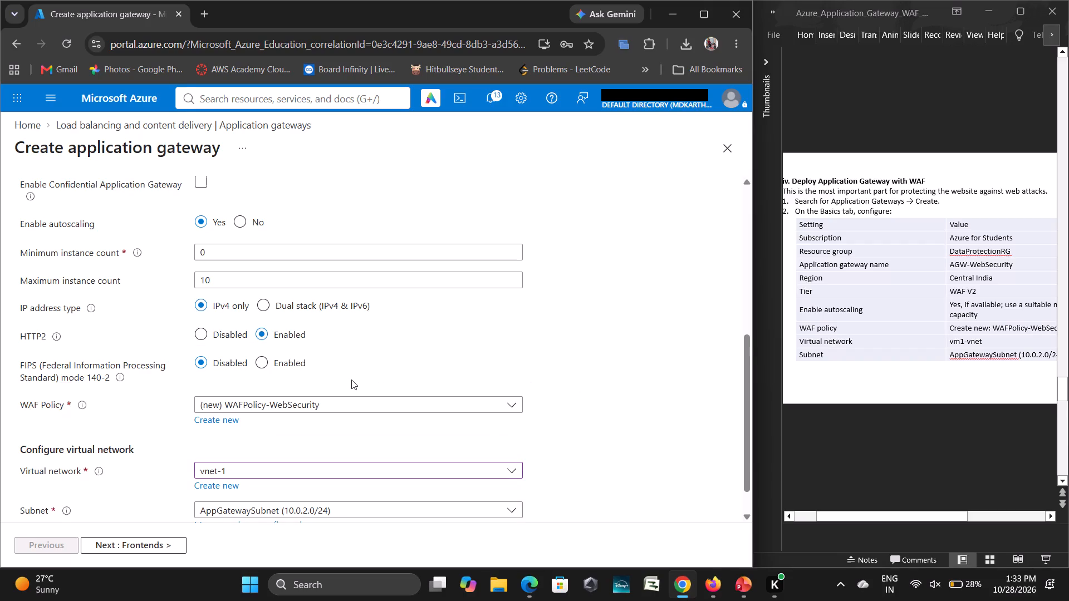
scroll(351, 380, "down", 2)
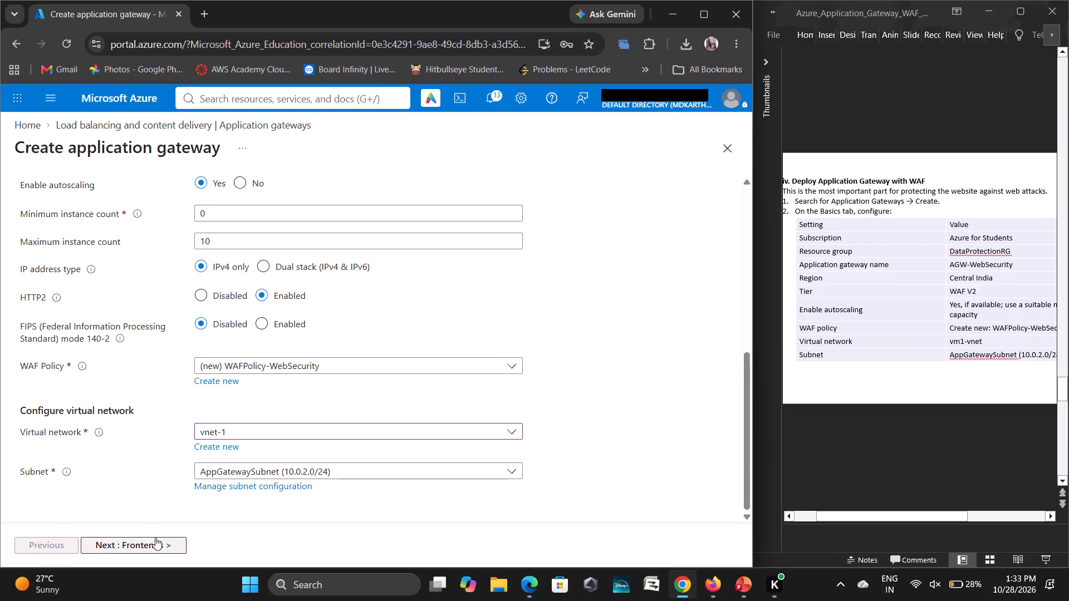
Switch to the PowerPoint guide and advance it to the slide covering the Frontends and Backends settings.
key("Down")
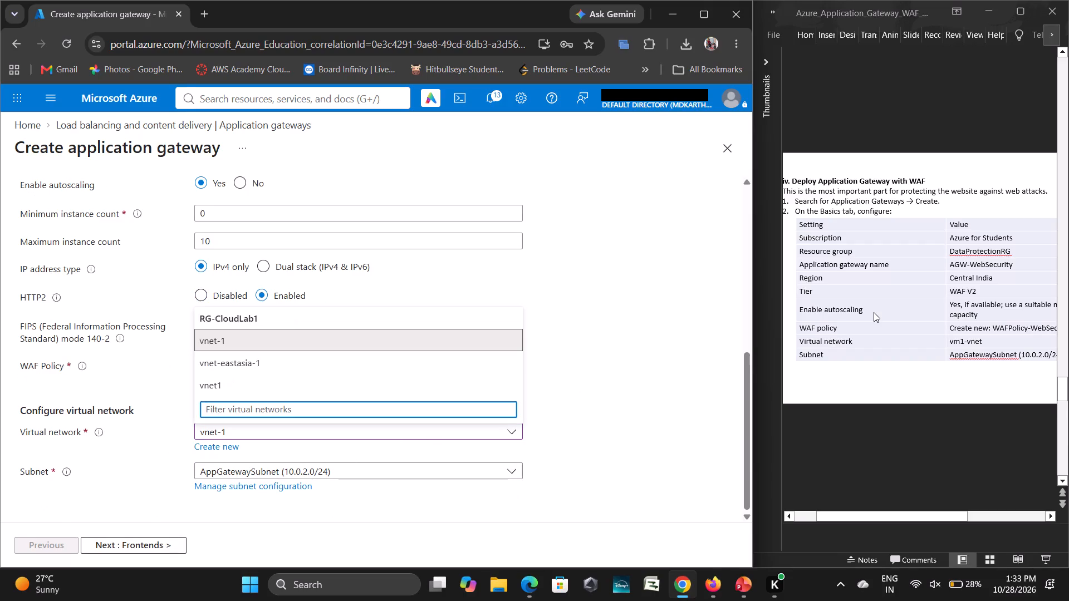
left_click(873, 346)
key("Down")
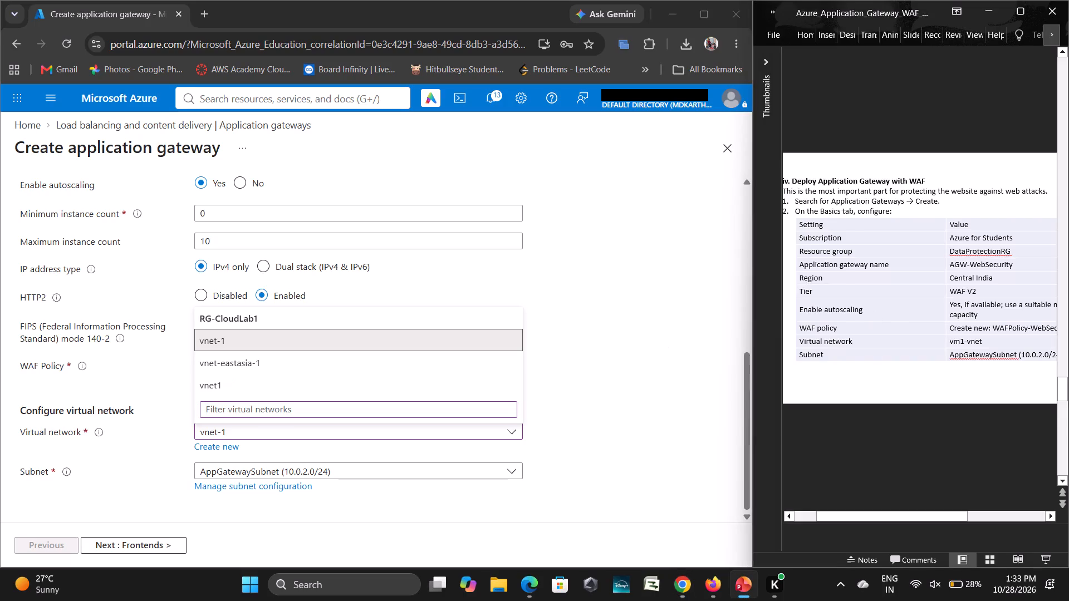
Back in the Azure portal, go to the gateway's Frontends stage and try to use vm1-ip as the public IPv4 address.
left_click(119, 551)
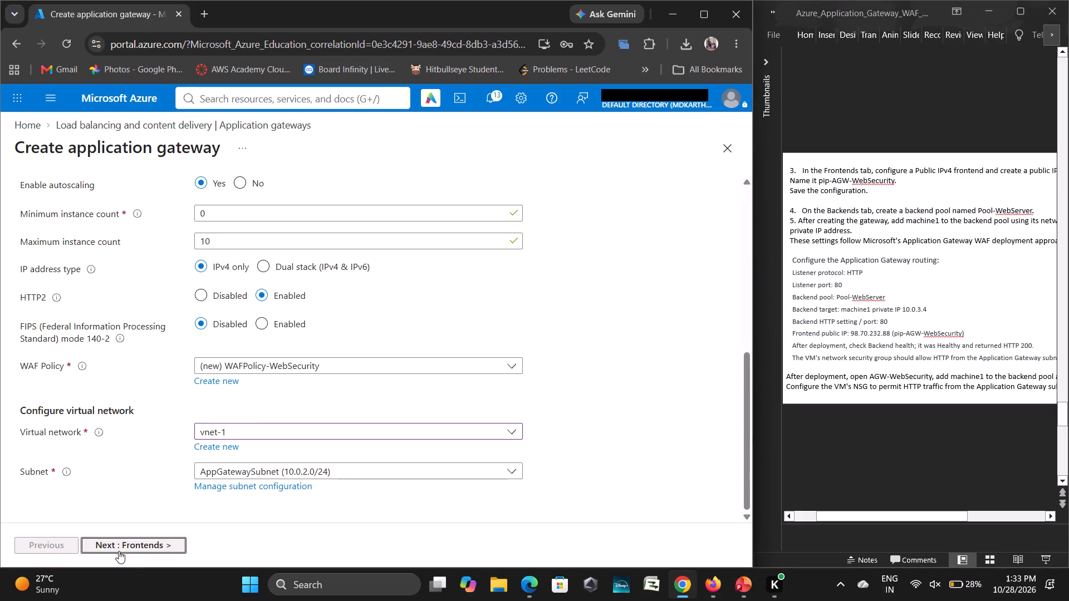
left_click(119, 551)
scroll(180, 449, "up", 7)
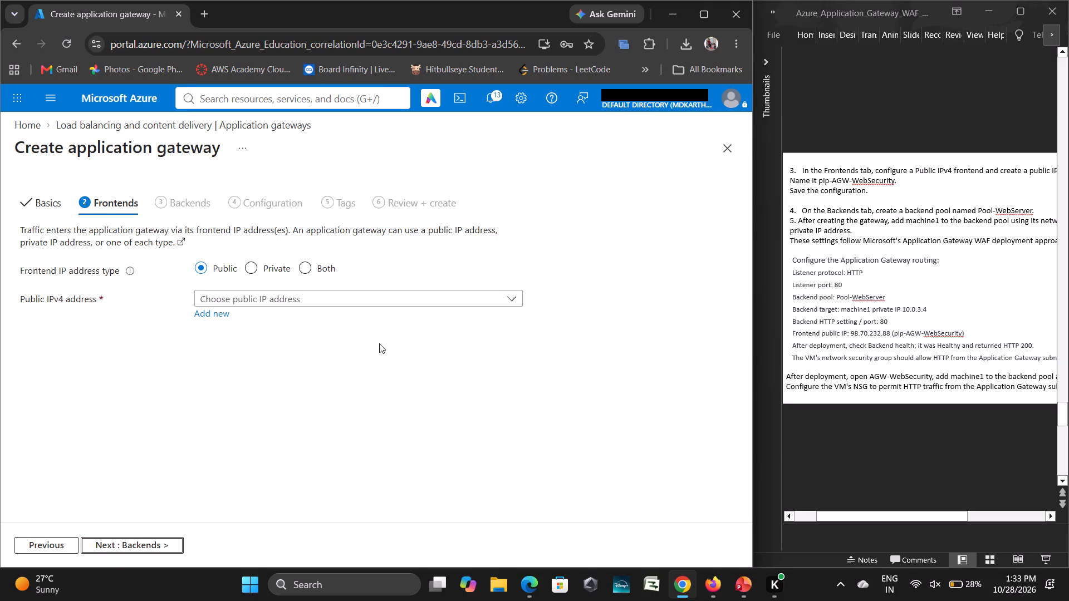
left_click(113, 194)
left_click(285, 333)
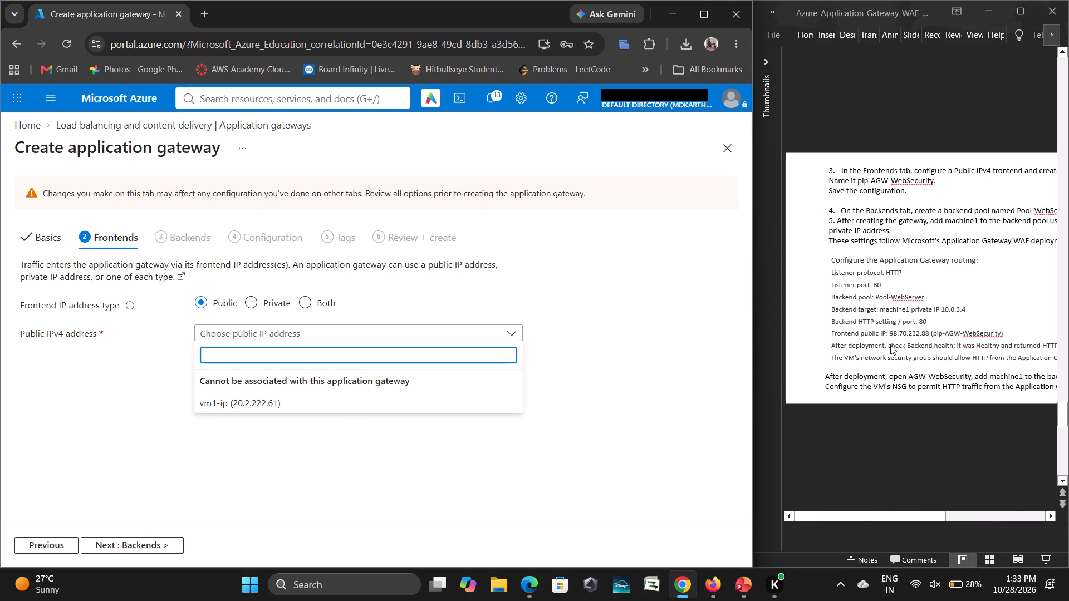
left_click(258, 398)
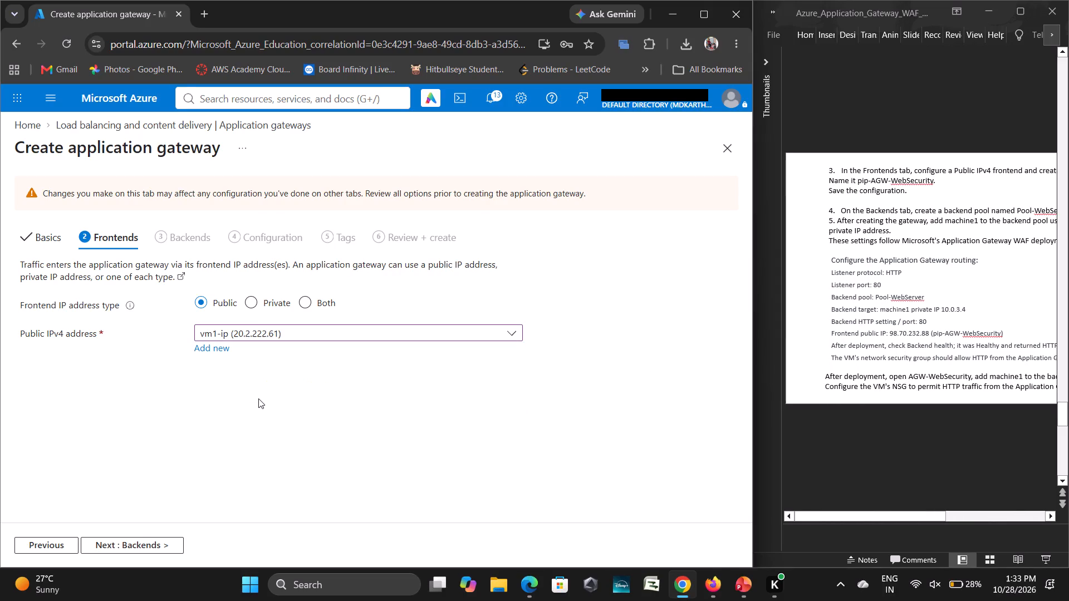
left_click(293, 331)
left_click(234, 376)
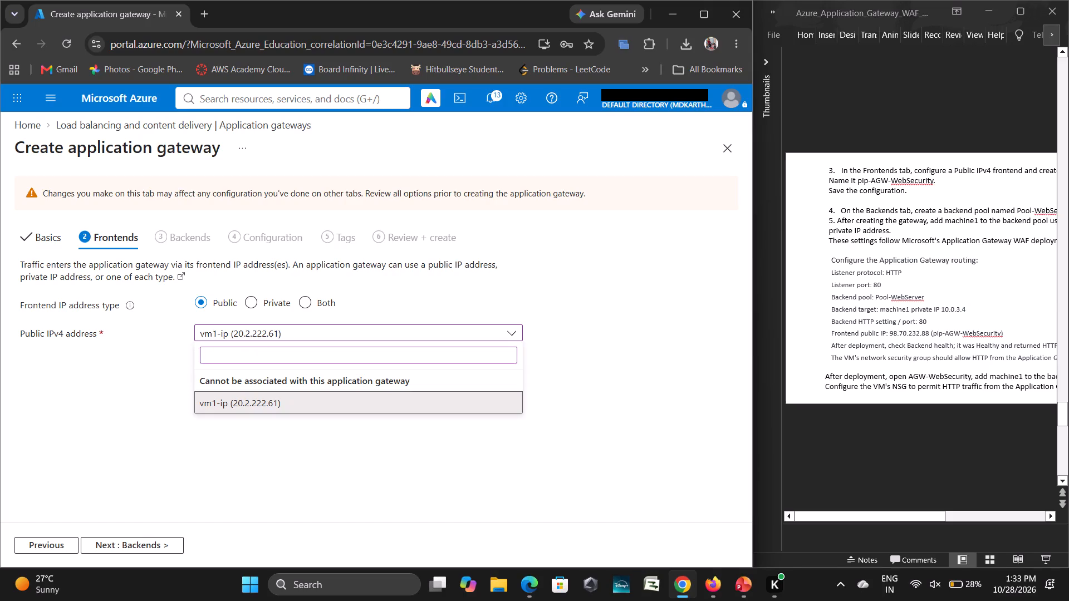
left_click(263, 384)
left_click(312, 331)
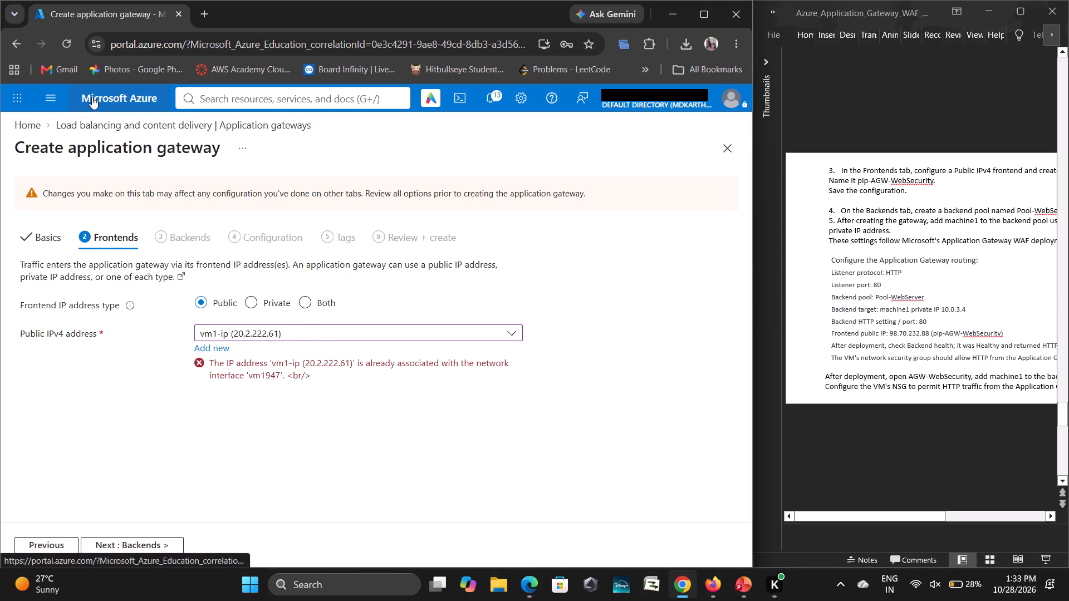
Abandon the application gateway creation, discard the unsaved edits and return to the Azure home page.
left_click(27, 124)
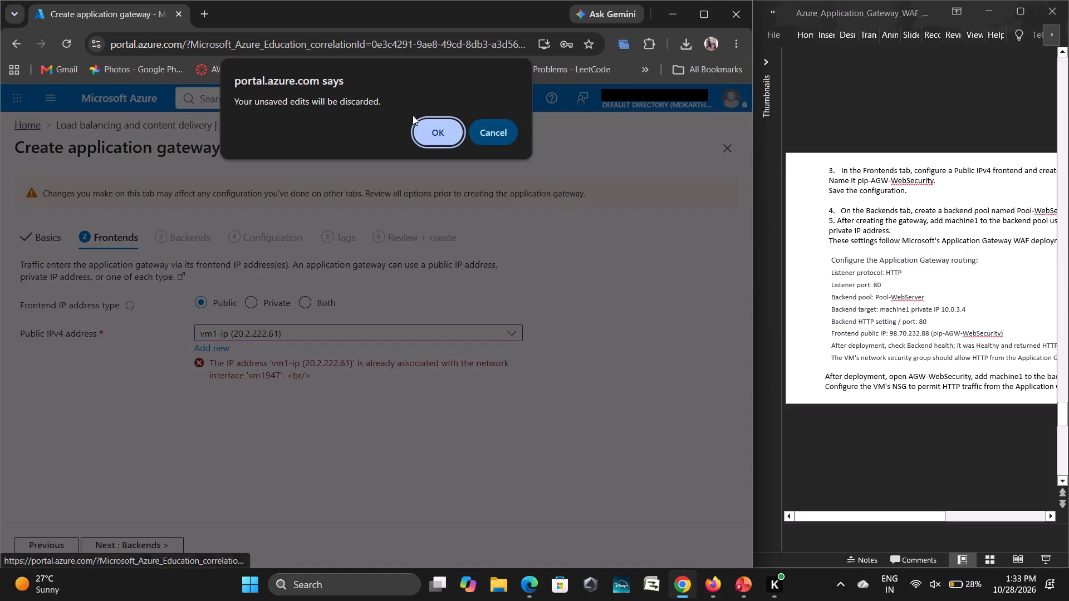
left_click(427, 130)
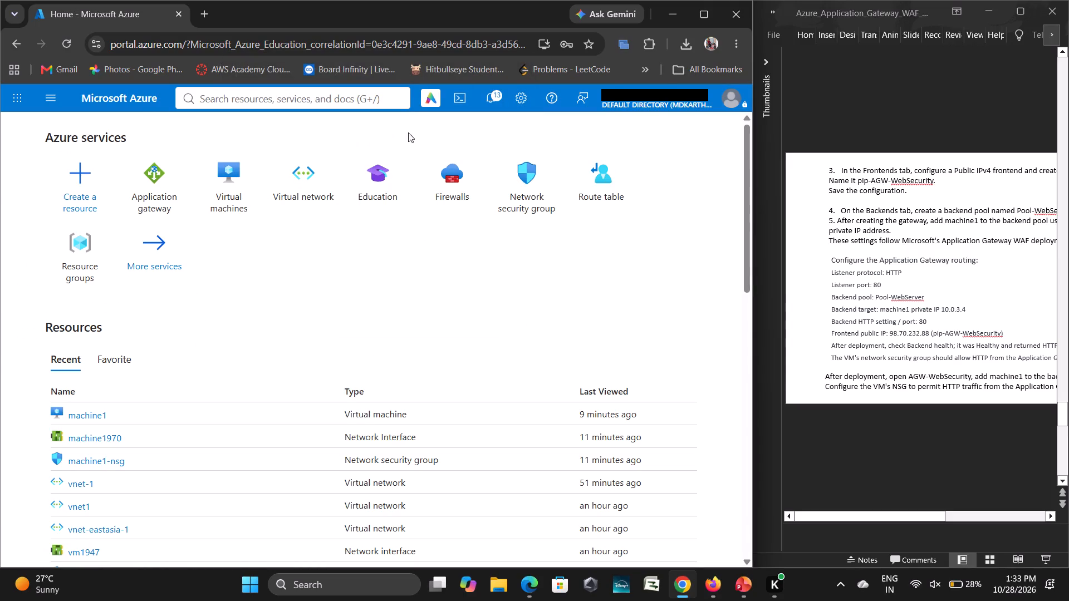
Open the list of resource groups from the Azure home page.
scroll(181, 327, "down", 1)
left_click(54, 184)
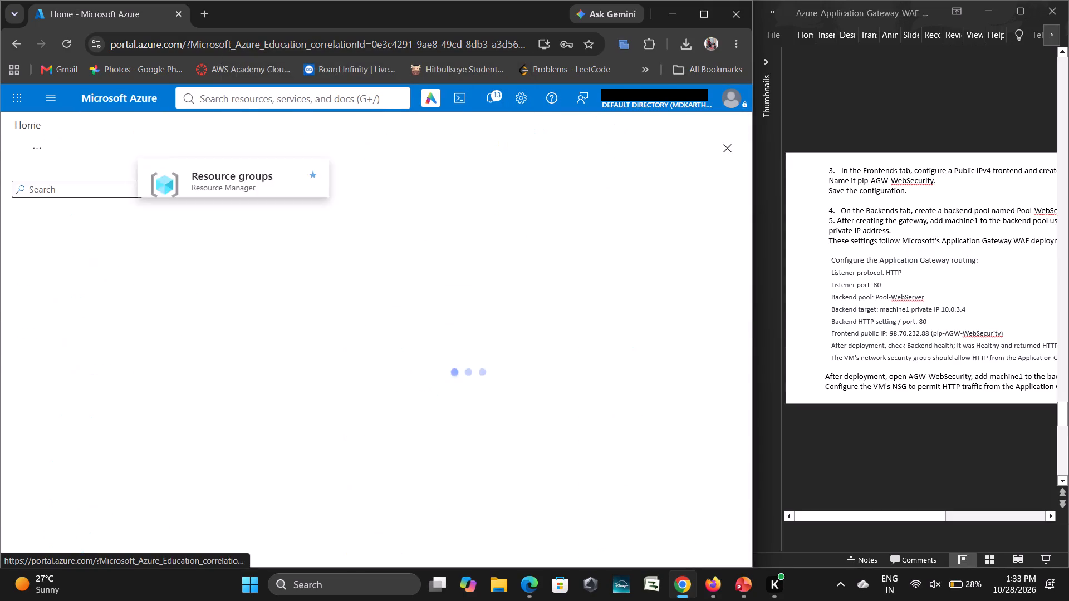
Close the PowerPoint guide and maximize the browser window.
left_click(1064, 11)
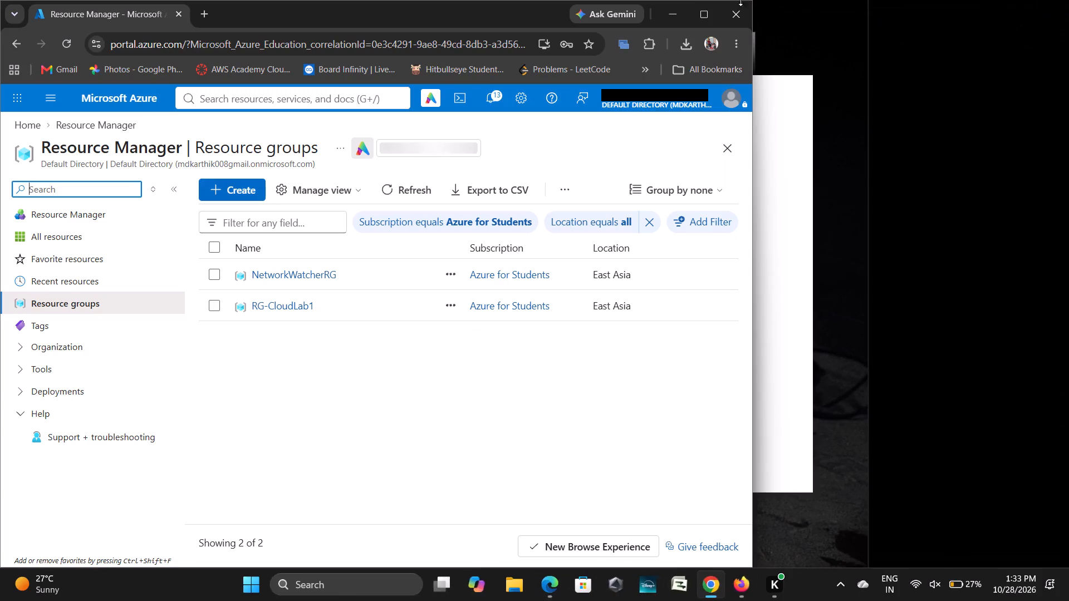
left_click(702, 13)
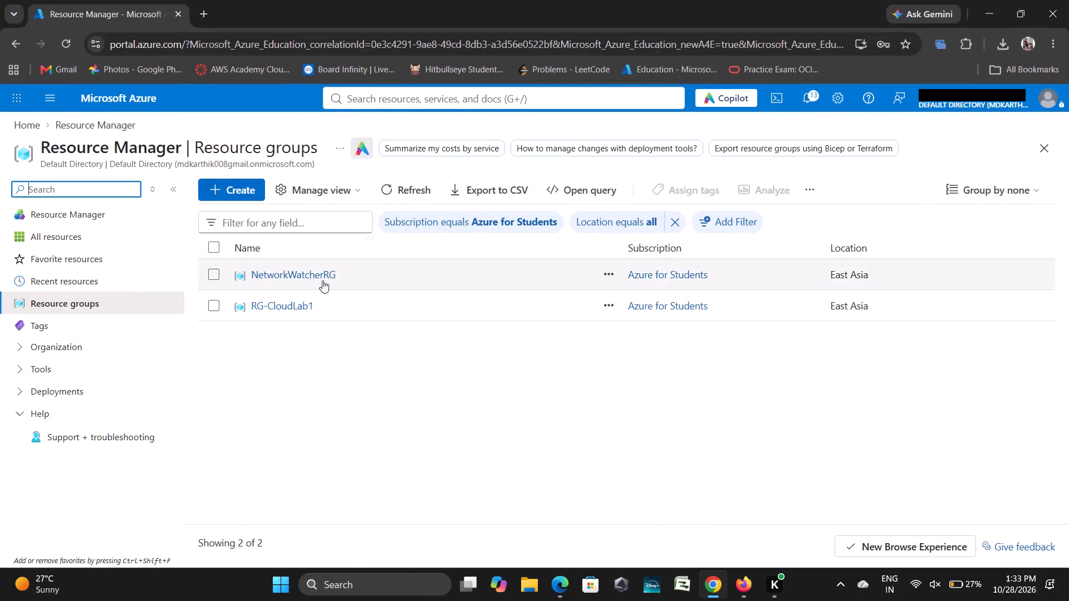
Delete the resource group RG-CloudLab1 with all its resources, entering its name RG-CloudLab1 to confirm the permanent deletion.
left_click(293, 306)
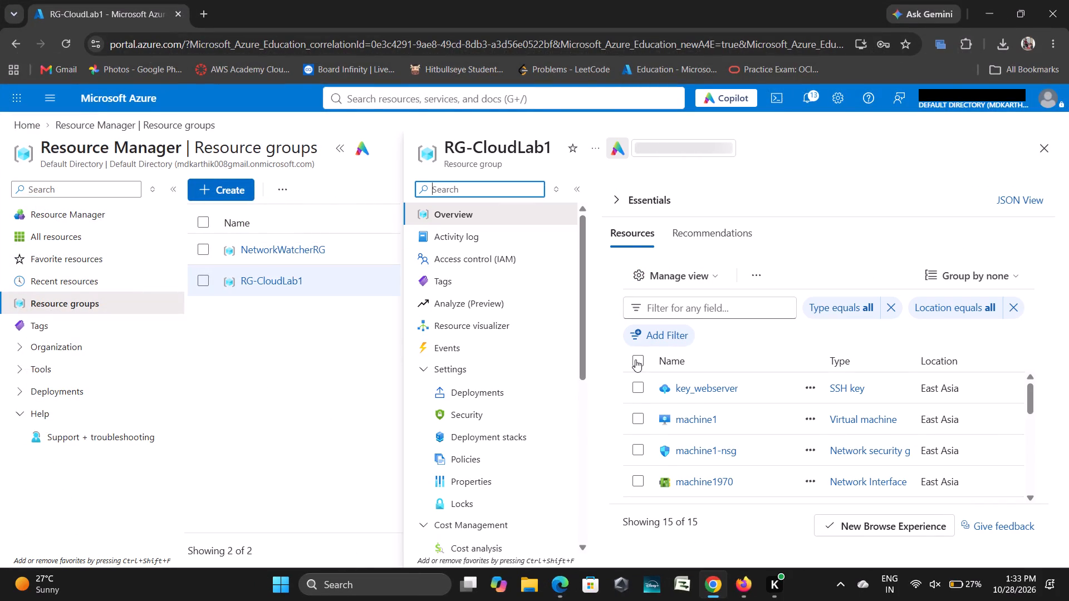
left_click(635, 359)
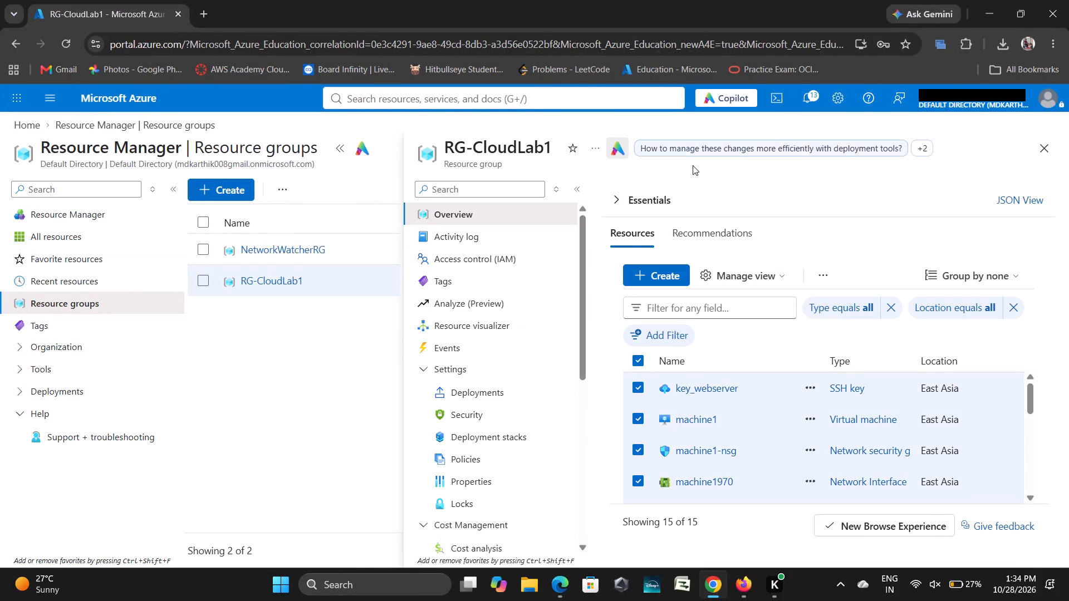
scroll(733, 351, "down", 5)
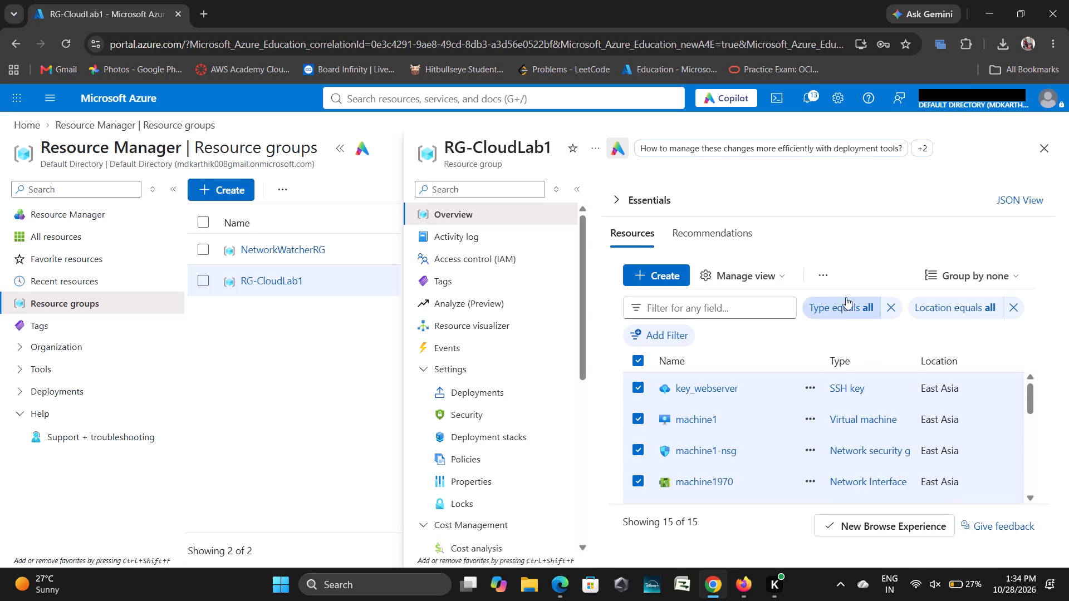
left_click(824, 274)
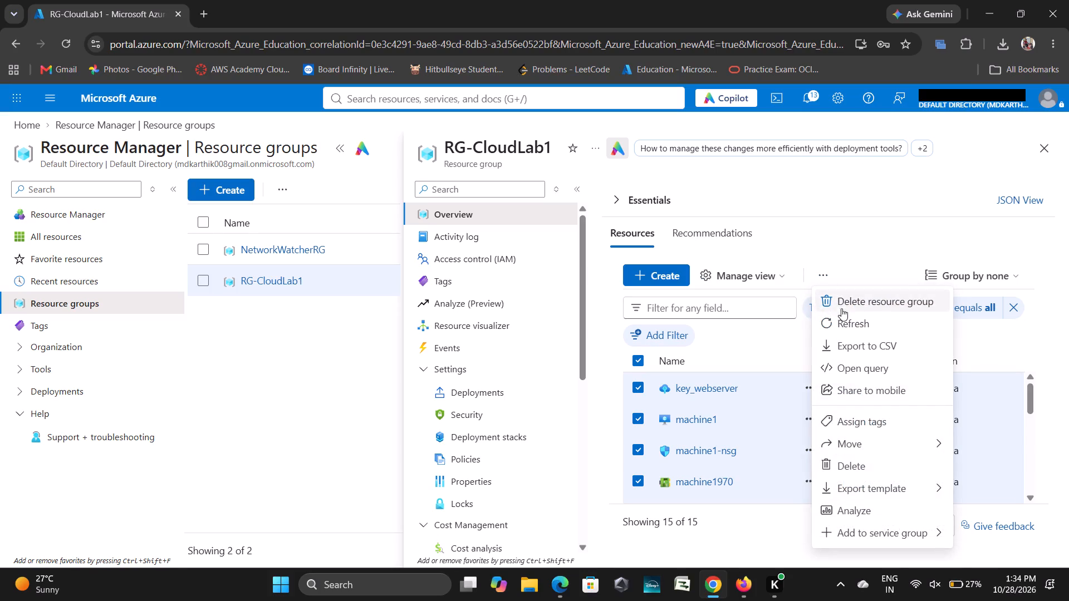
left_click(841, 305)
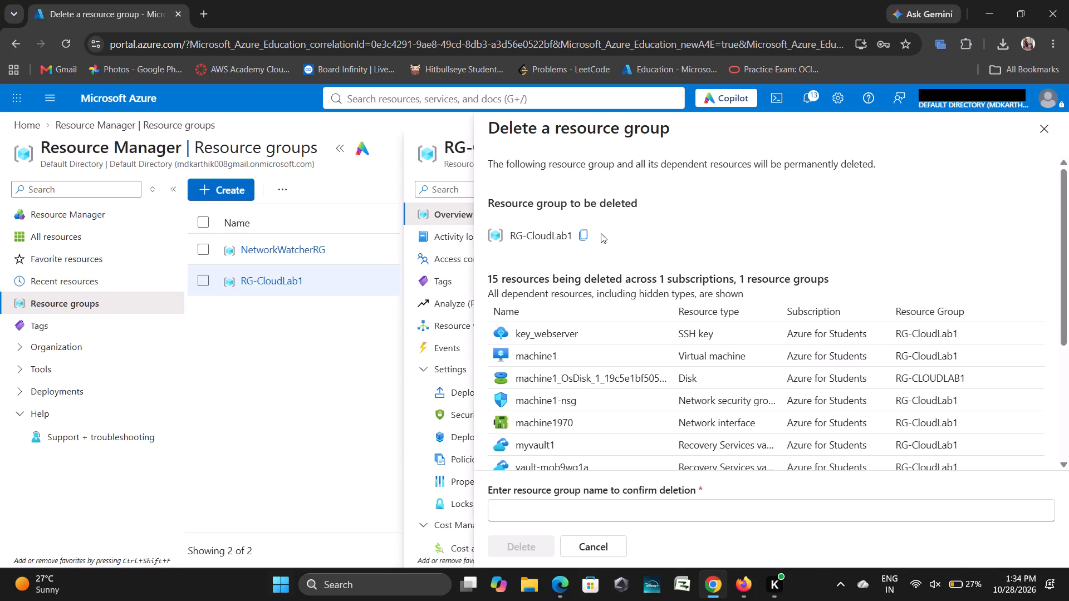
left_click(584, 236)
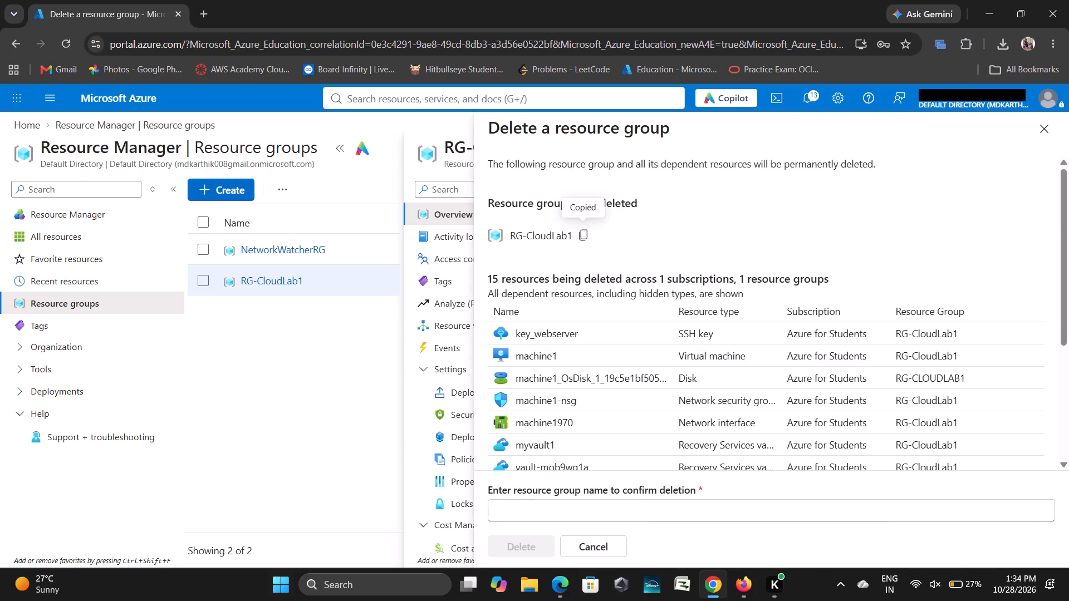
left_click(527, 514)
key("ctrl+v")
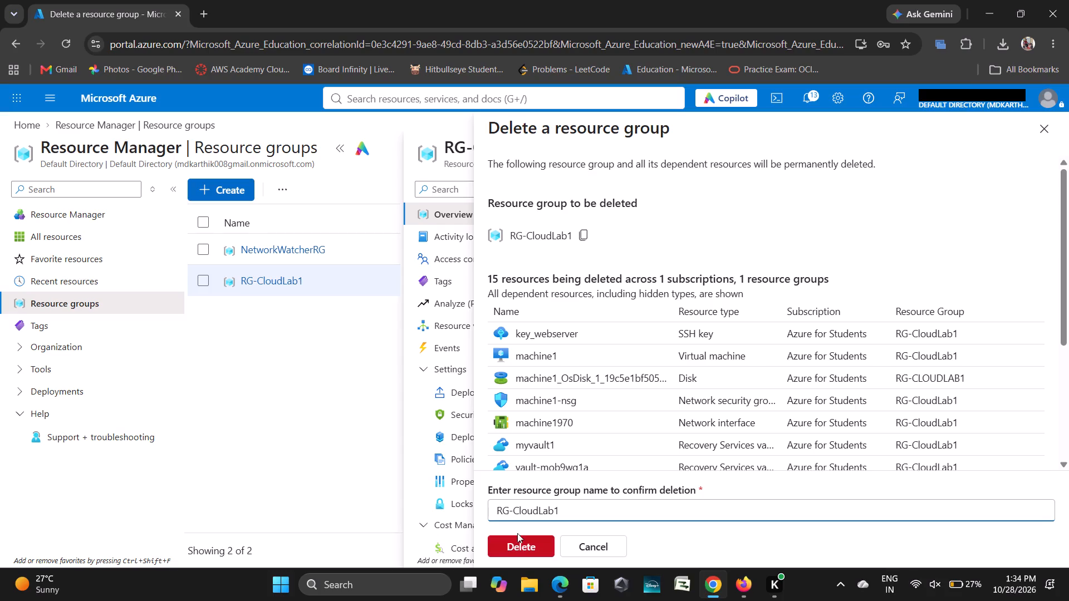
left_click(527, 546)
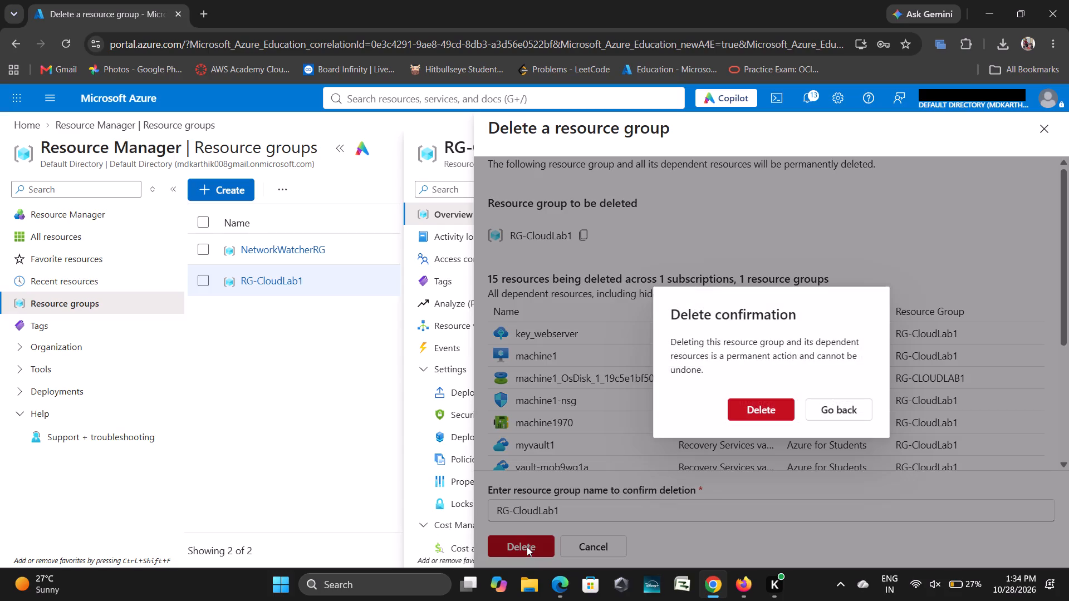
left_click(751, 411)
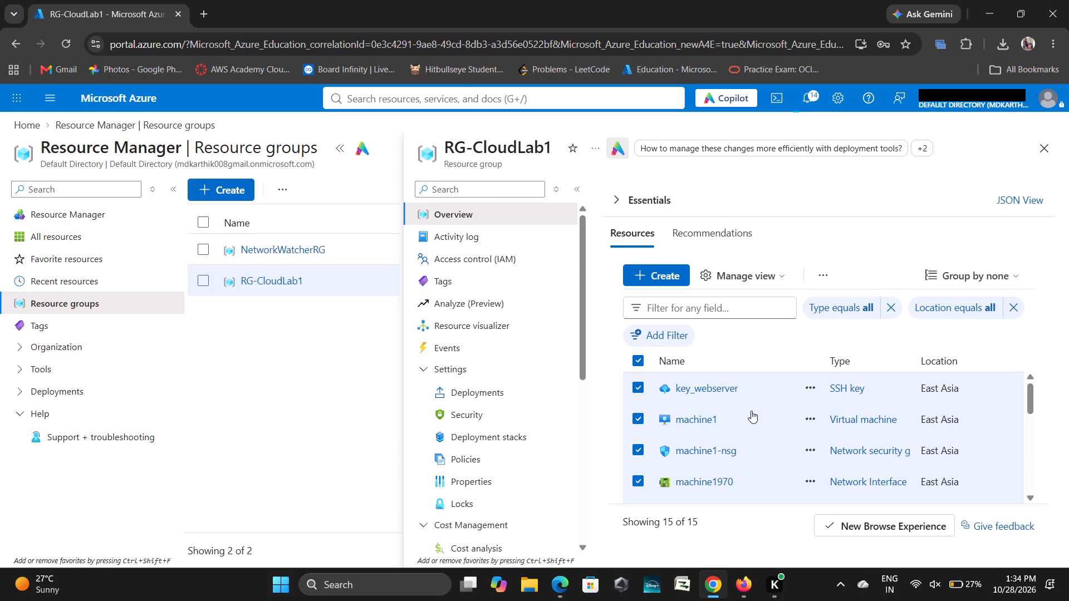
Look through the RG-CloudLab1 resource list and check the notifications for the status of the resource group's deletion.
left_click(751, 411)
scroll(751, 411, "down", 1)
scroll(751, 411, "up", 1)
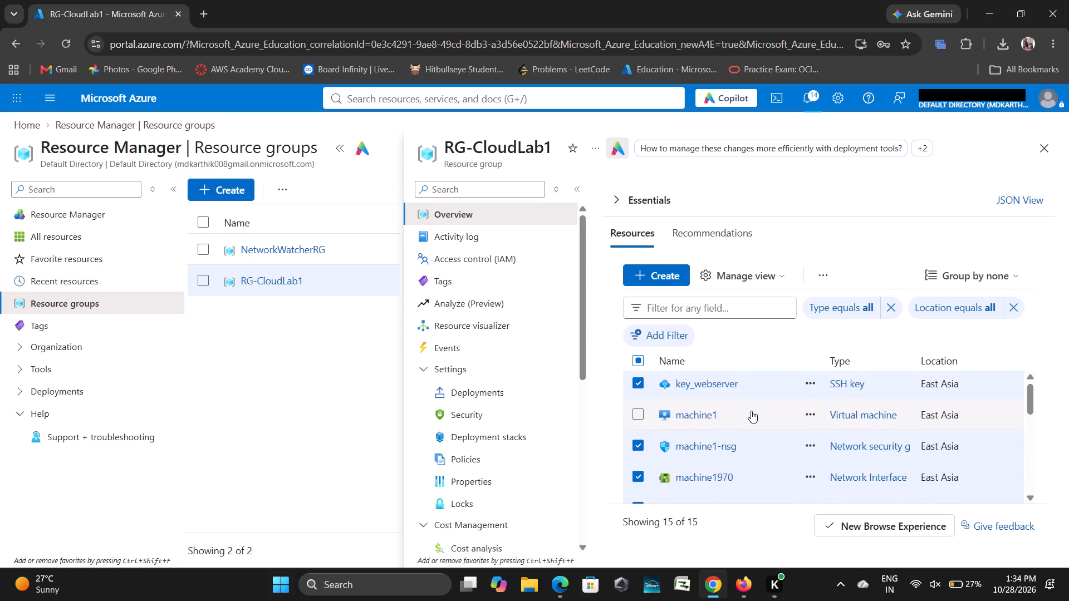
scroll(751, 411, "up", 1)
left_click(661, 426)
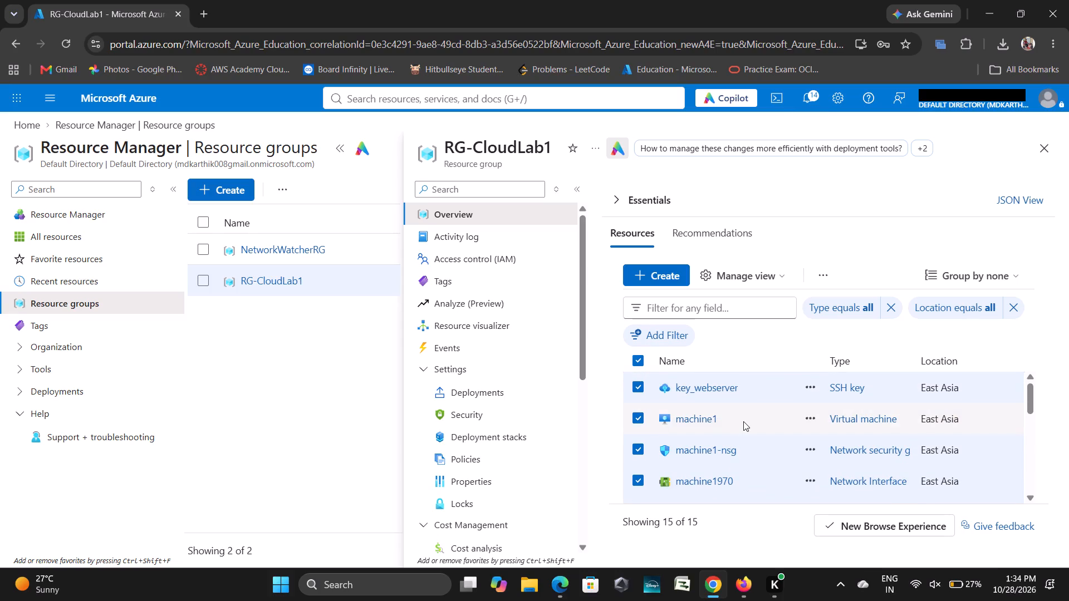
scroll(743, 421, "down", 7)
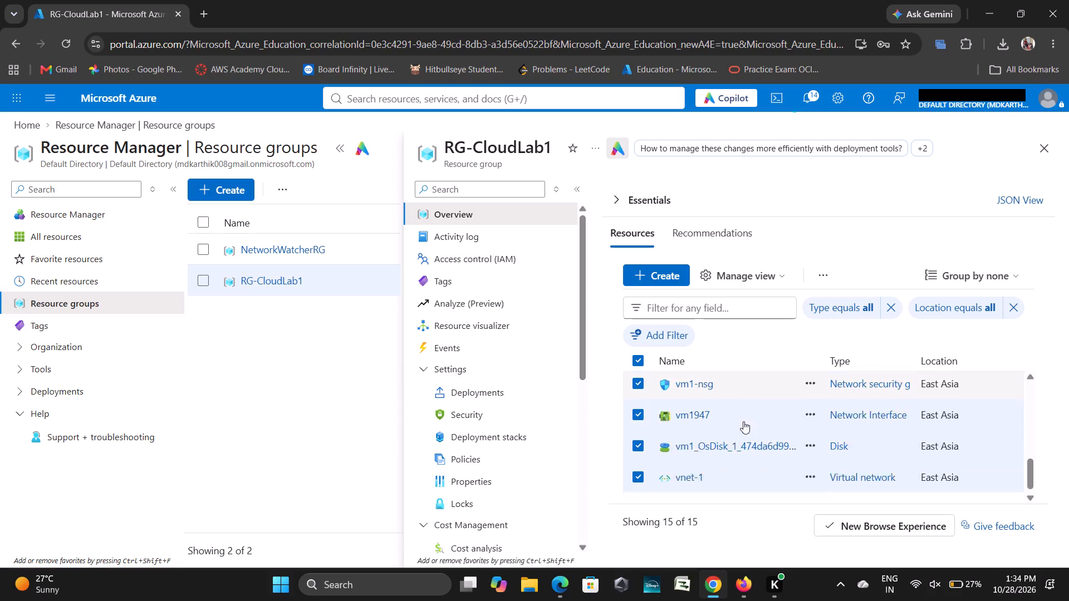
scroll(743, 421, "down", 1)
scroll(743, 421, "up", 4)
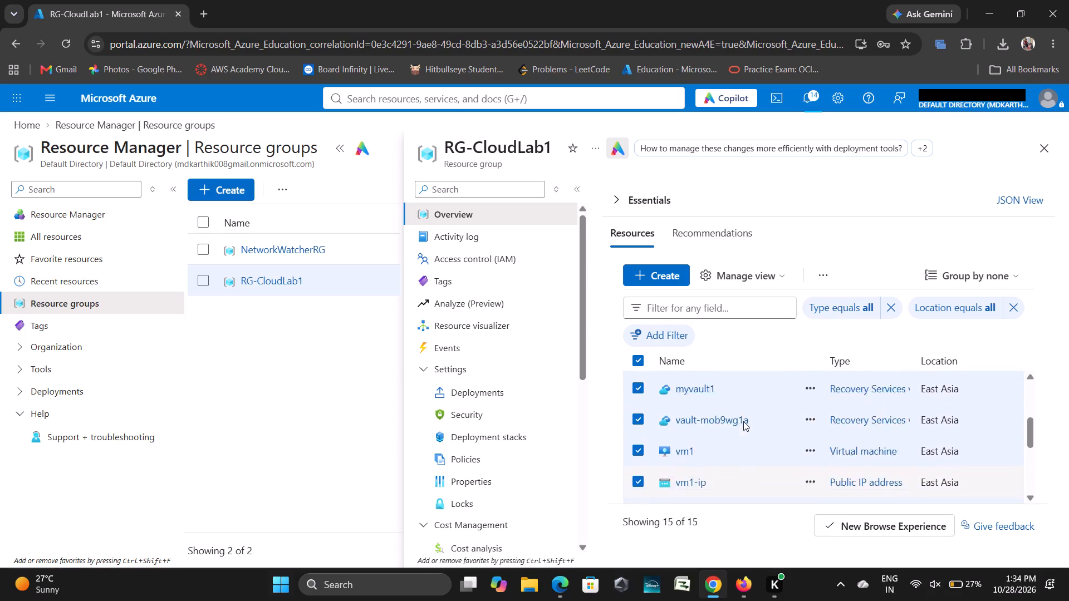
scroll(743, 421, "up", 1)
scroll(743, 421, "down", 2)
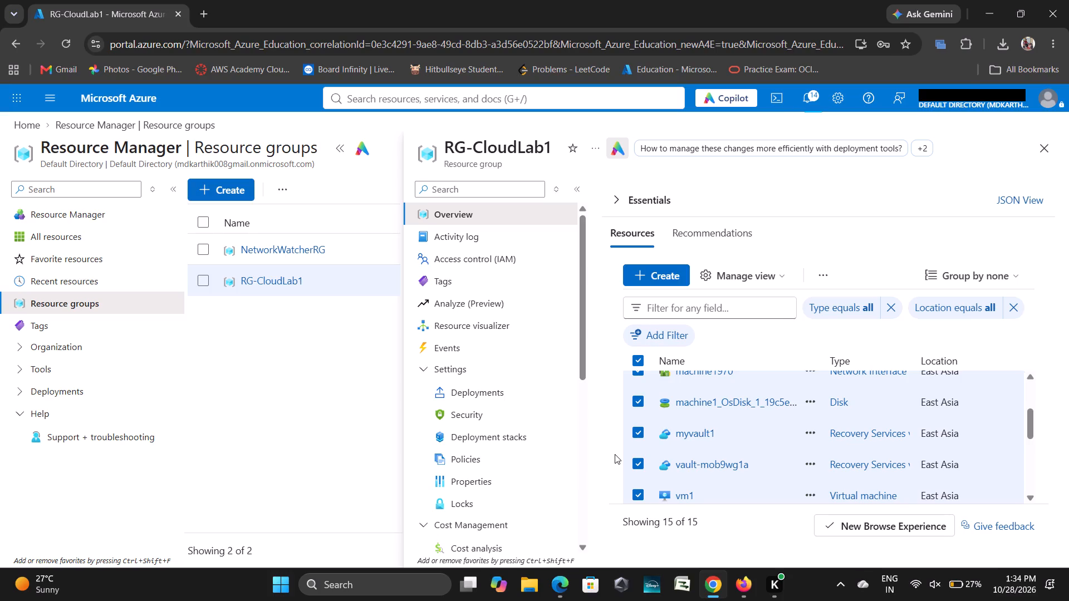
left_click(807, 90)
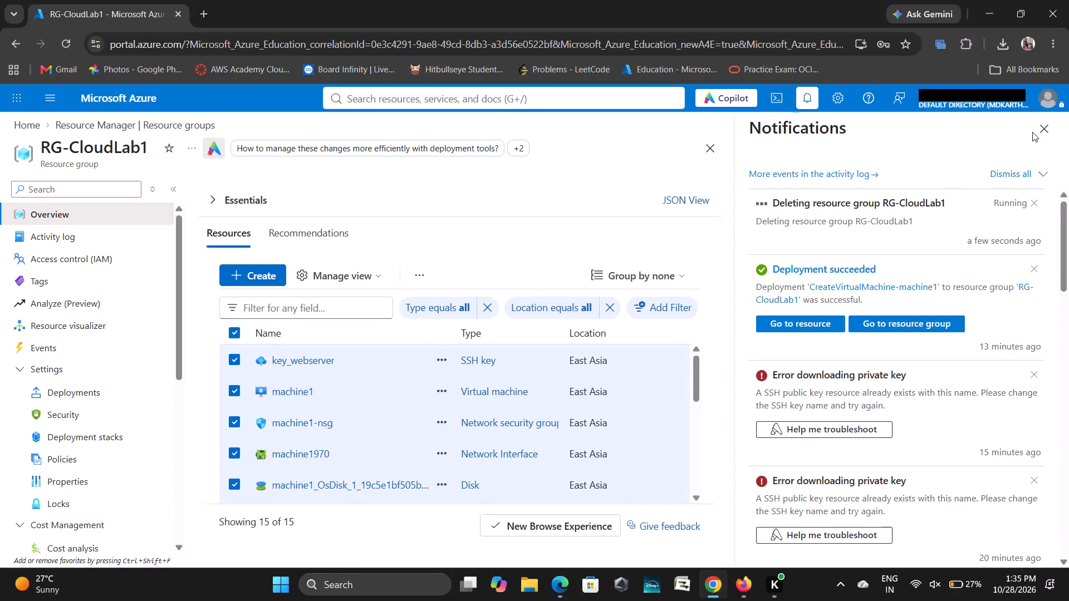
left_click(1055, 129)
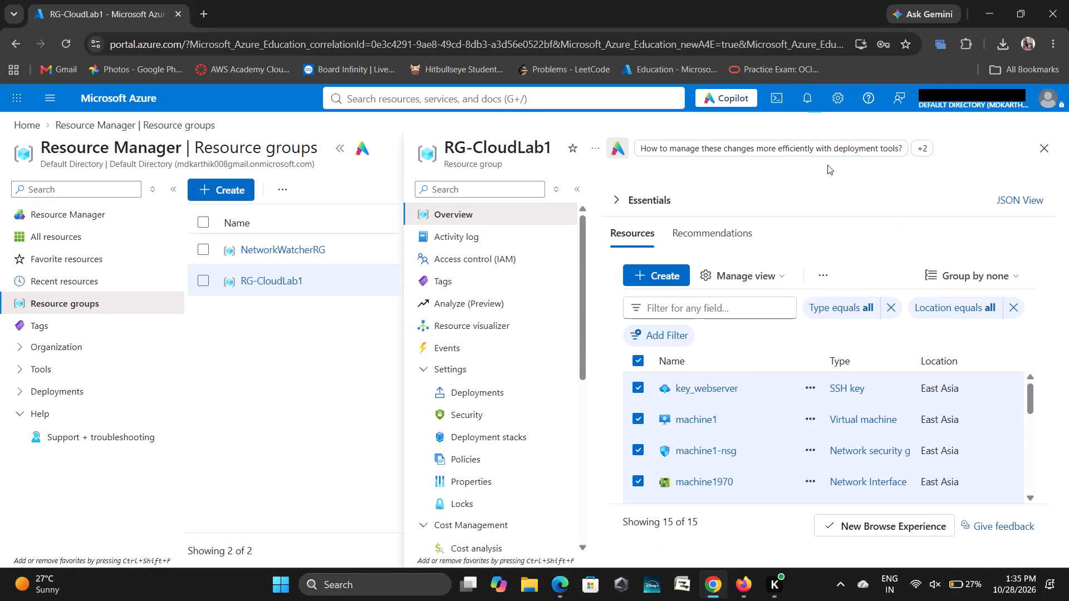
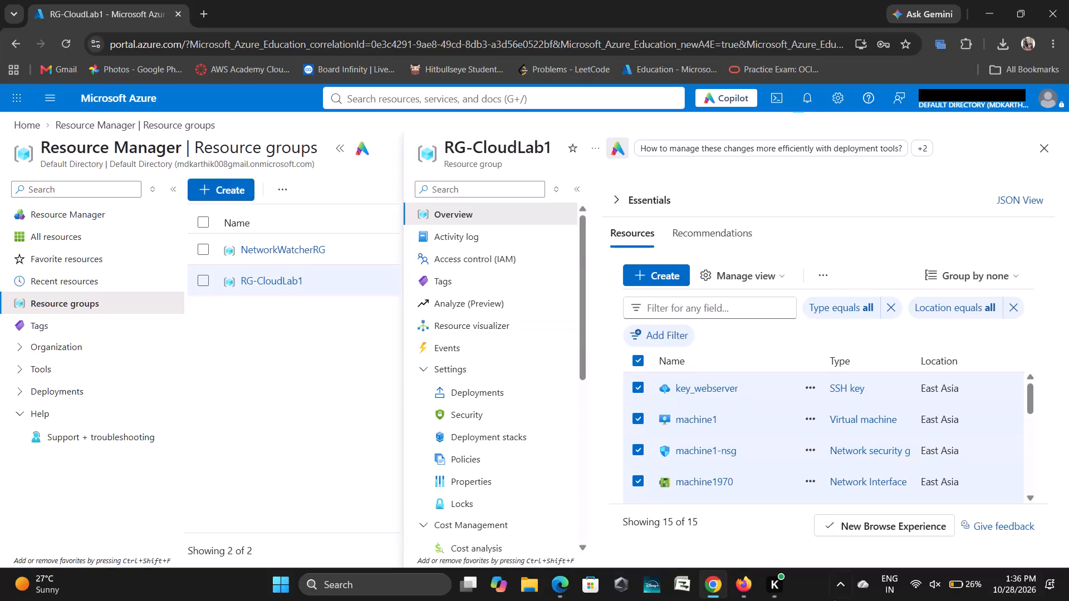
Turn on the computer's mobile hotspot in the Windows quick settings and return to the RG-CloudLab1 page.
left_click(944, 591)
left_click(924, 600)
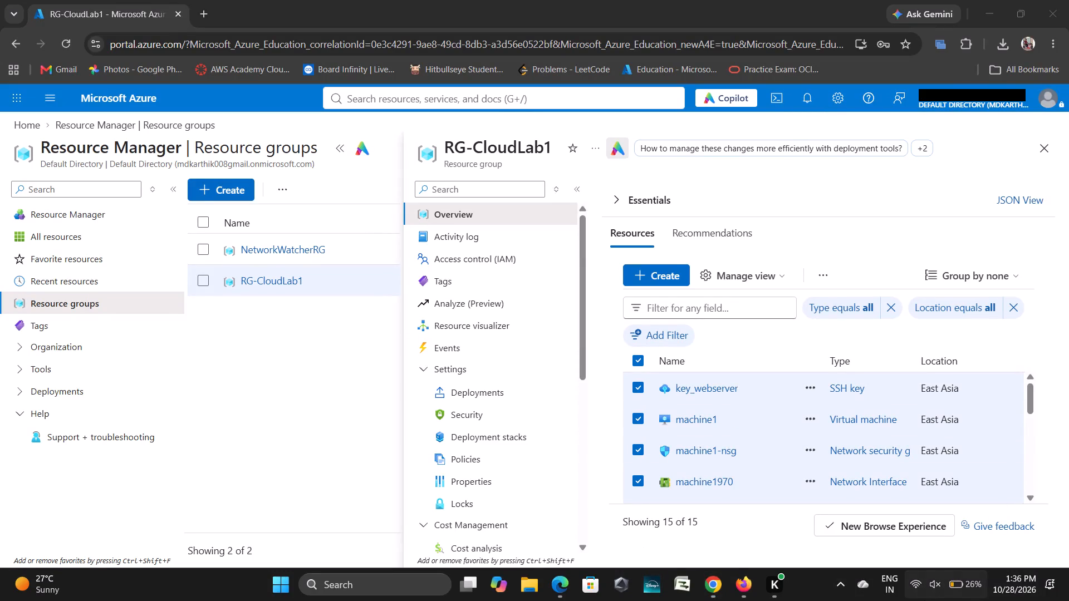
left_click(926, 589)
left_click(926, 589)
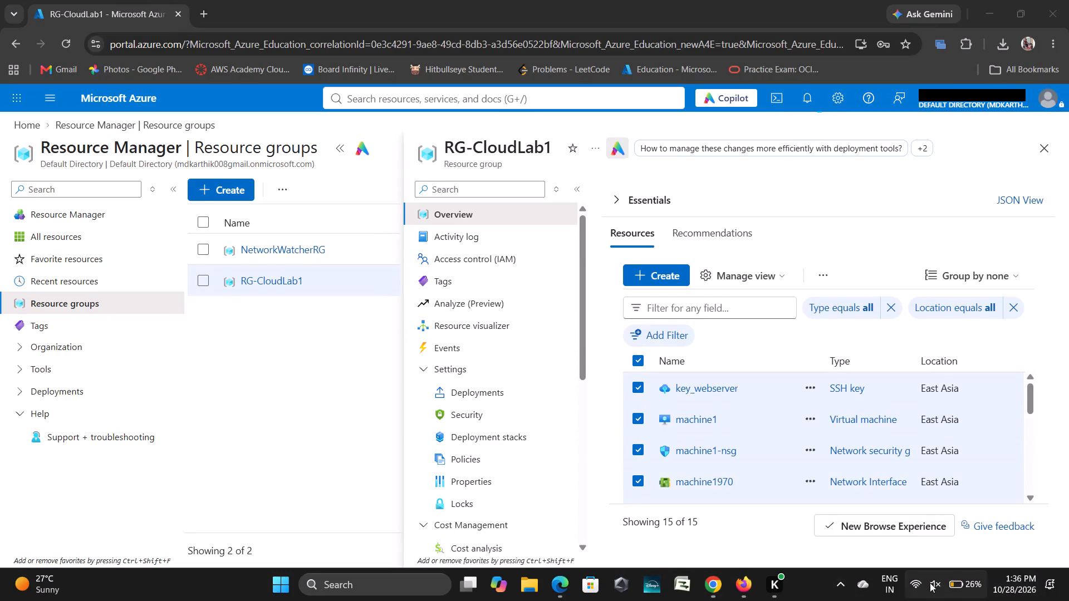
left_click(930, 583)
left_click(1005, 387)
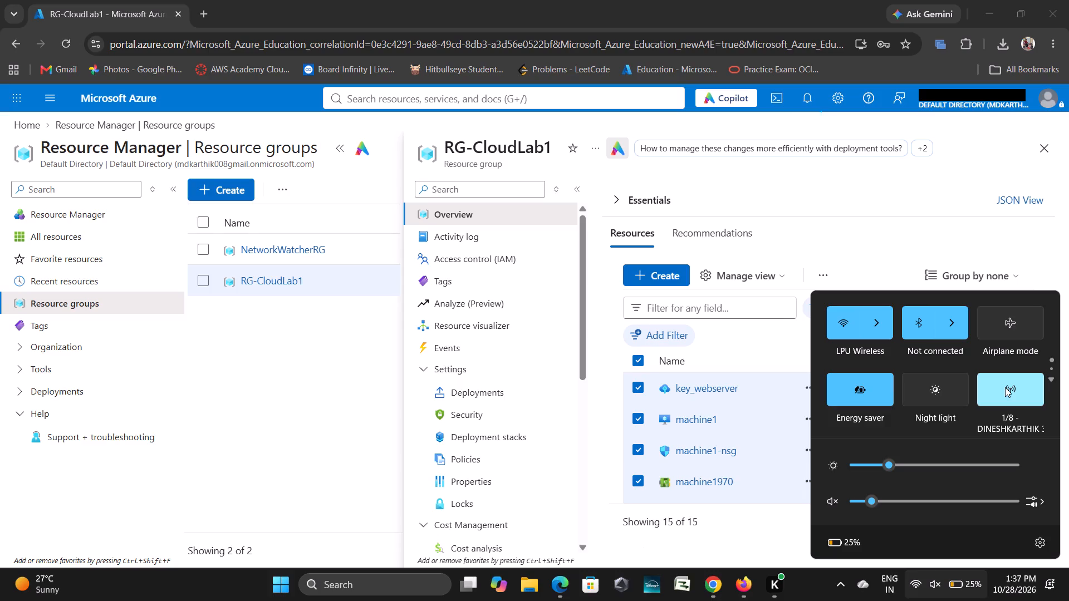
left_click(908, 244)
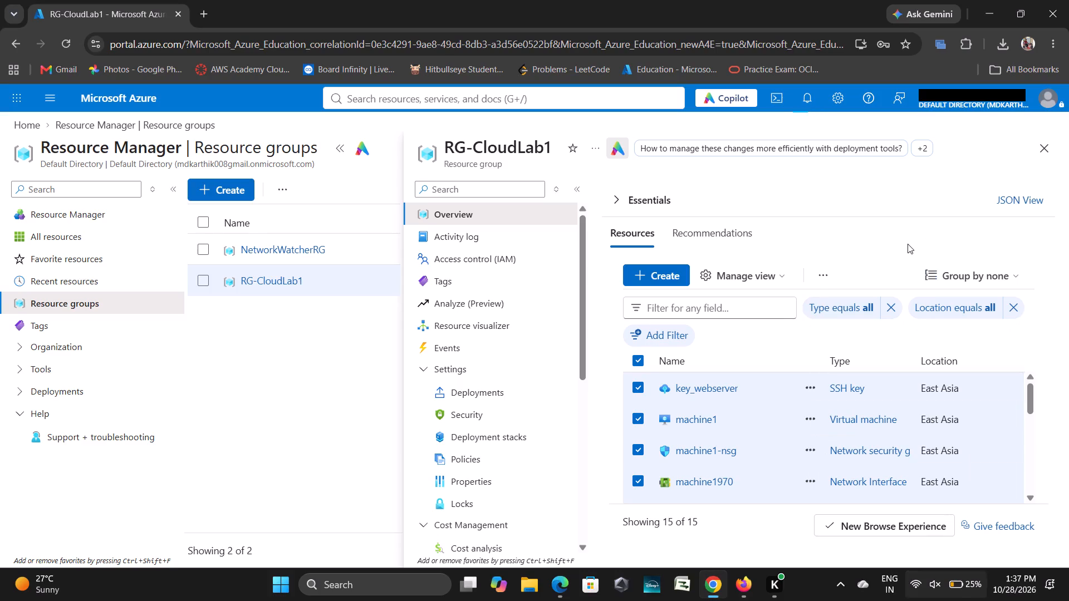
Refresh the RG-CloudLab1 resource list to check which resources remain after the deletion request.
left_click(820, 276)
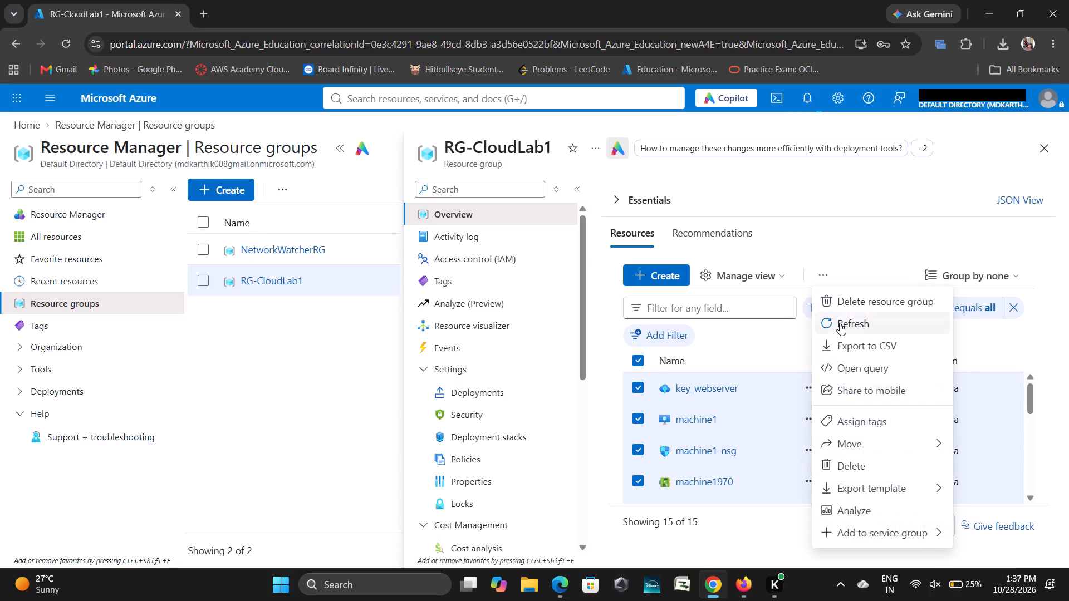
left_click(840, 323)
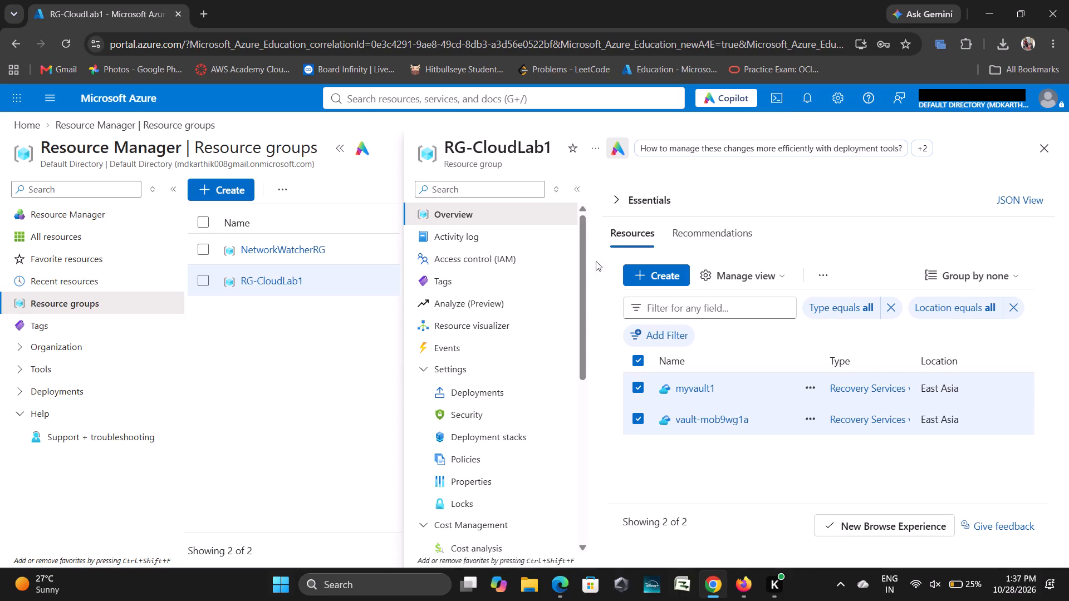
Reopen resource group RG-CloudLab1 to check which resources are left and its deletion status, then return to the resource group list.
scroll(758, 376, "up", 4)
scroll(734, 430, "up", 4)
left_click(1043, 144)
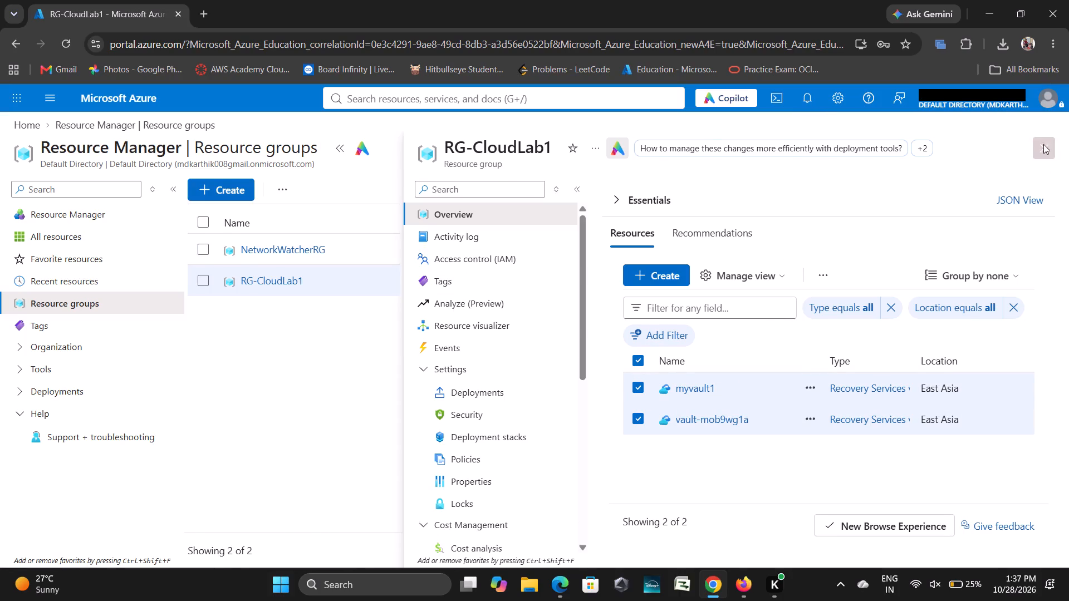
left_click(271, 302)
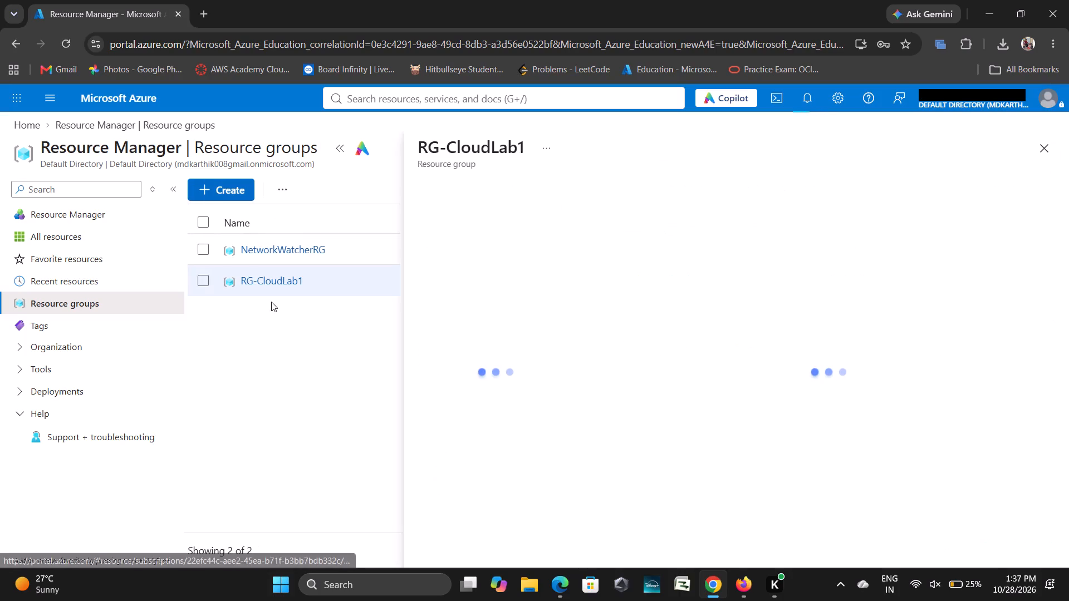
scroll(780, 403, "down", 5)
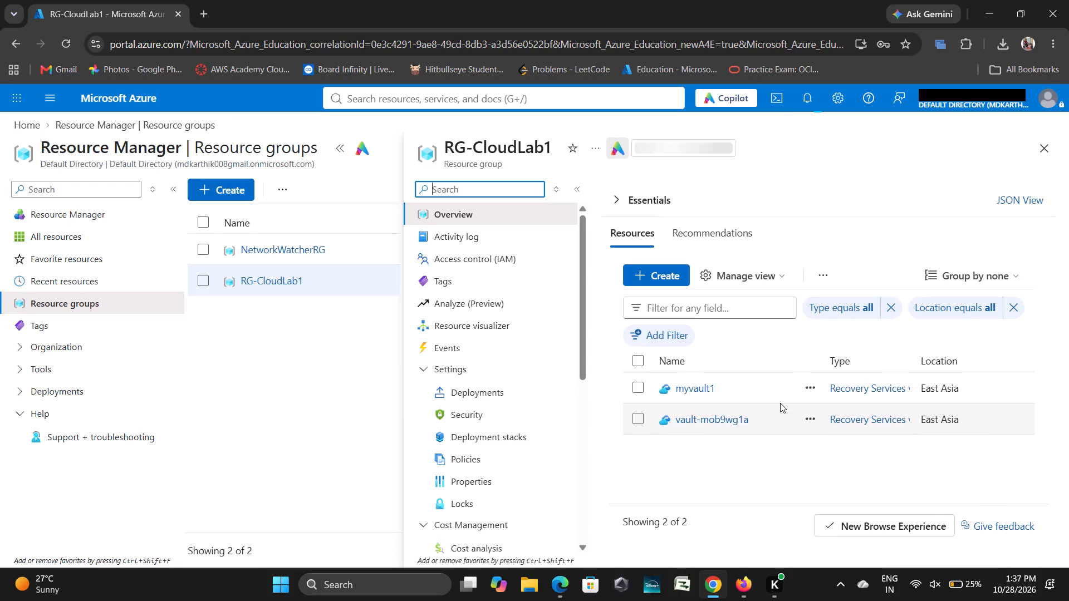
scroll(780, 403, "up", 6)
scroll(780, 403, "down", 8)
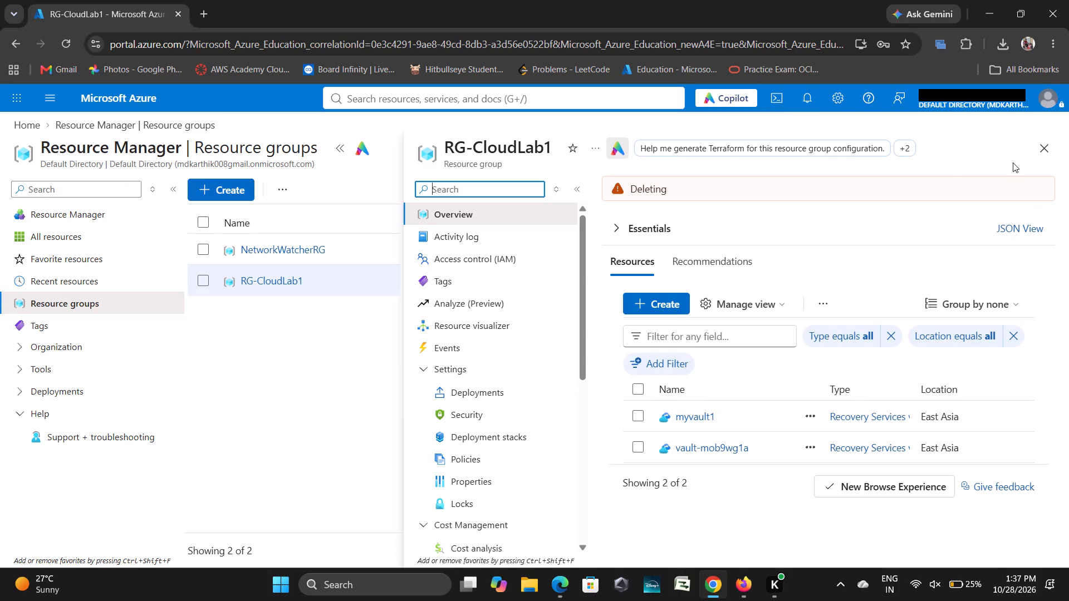
left_click(1047, 152)
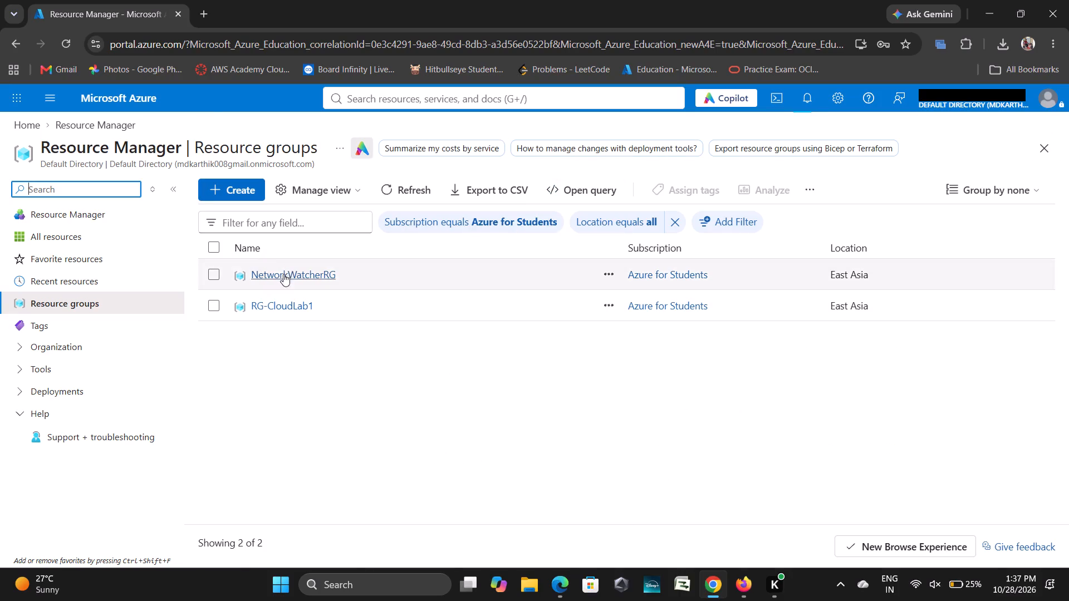
Examine the resources in resource group NetworkWatcherRG and return to the resource group list.
left_click(283, 274)
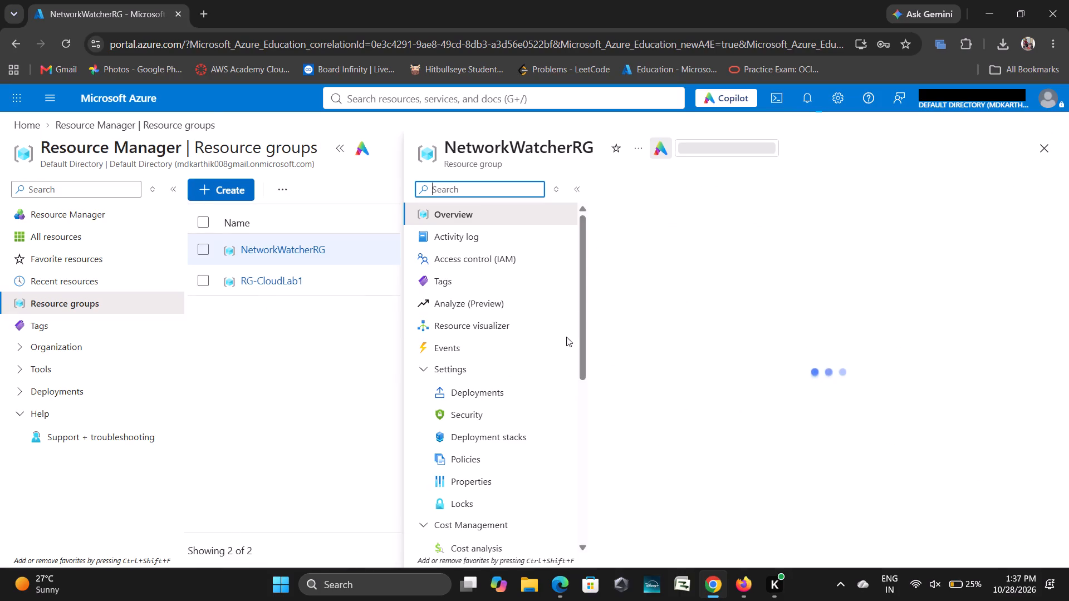
scroll(688, 348, "down", 4)
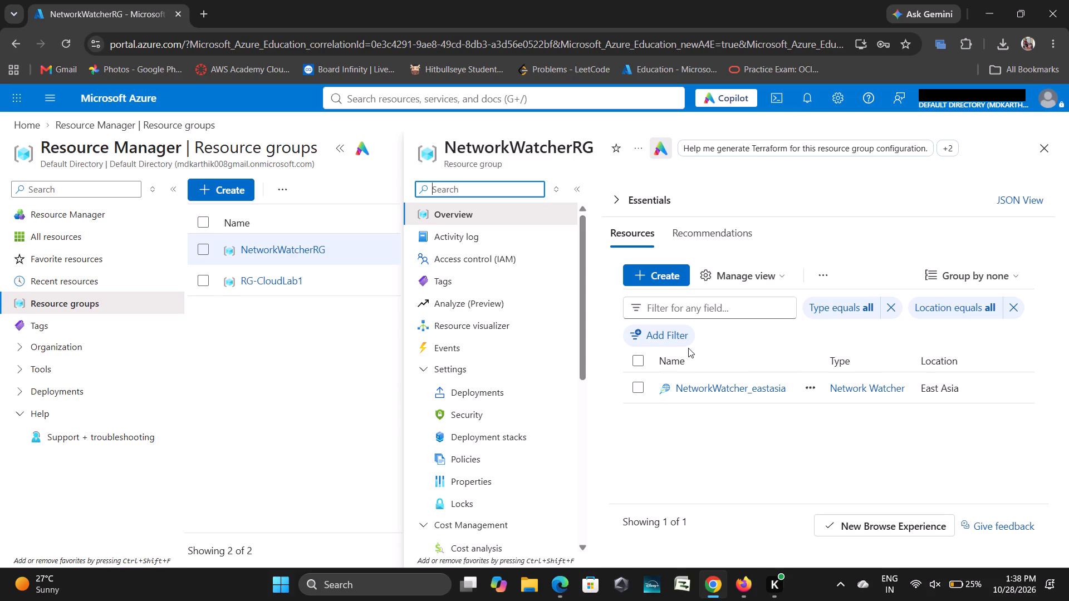
type("\\4")
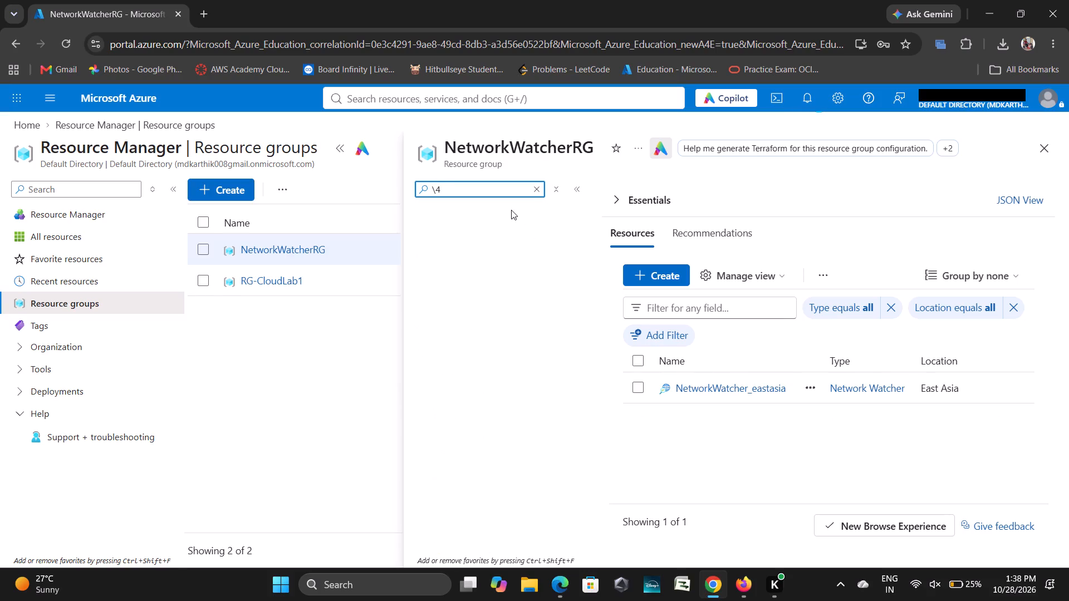
key("BackSpace")
key("BackSpace")
key("BackSpace")
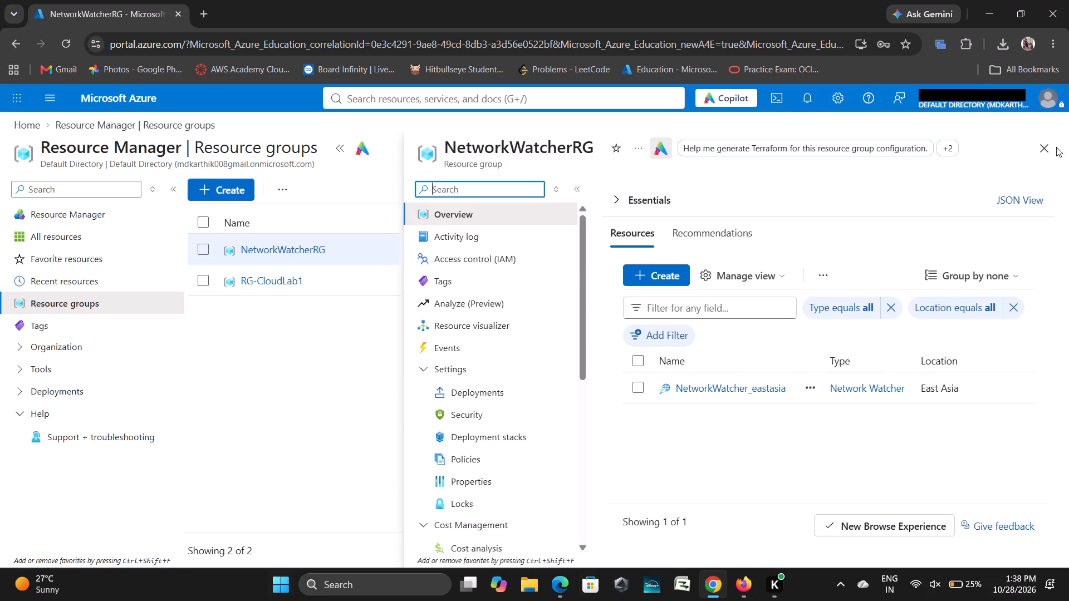
left_click(1048, 144)
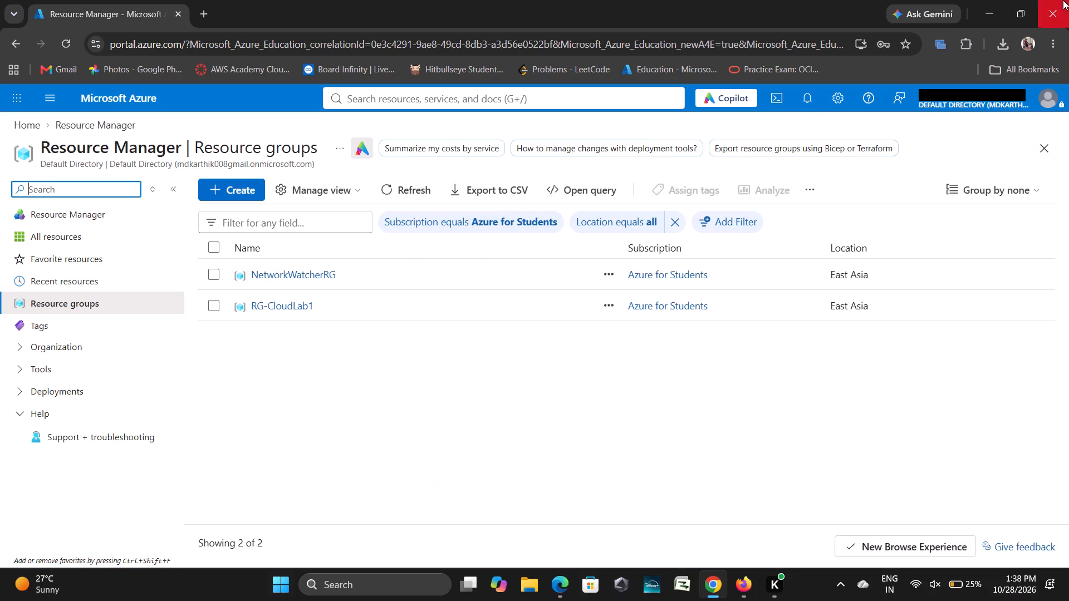
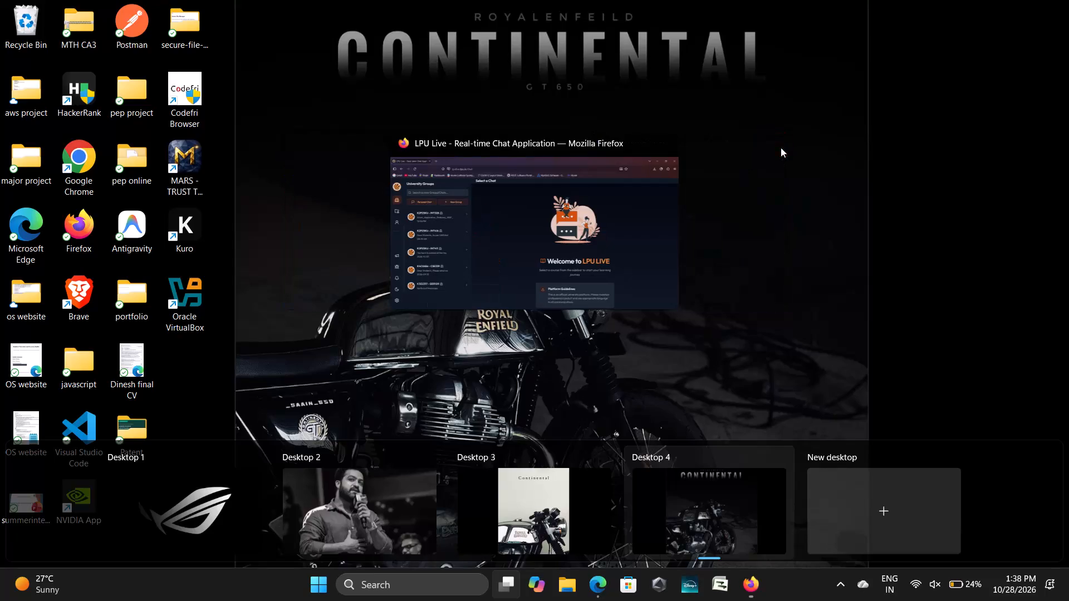
Close the Firefox window showing the LPU Live chat application on Desktop 4.
left_click(673, 144)
left_click(639, 183)
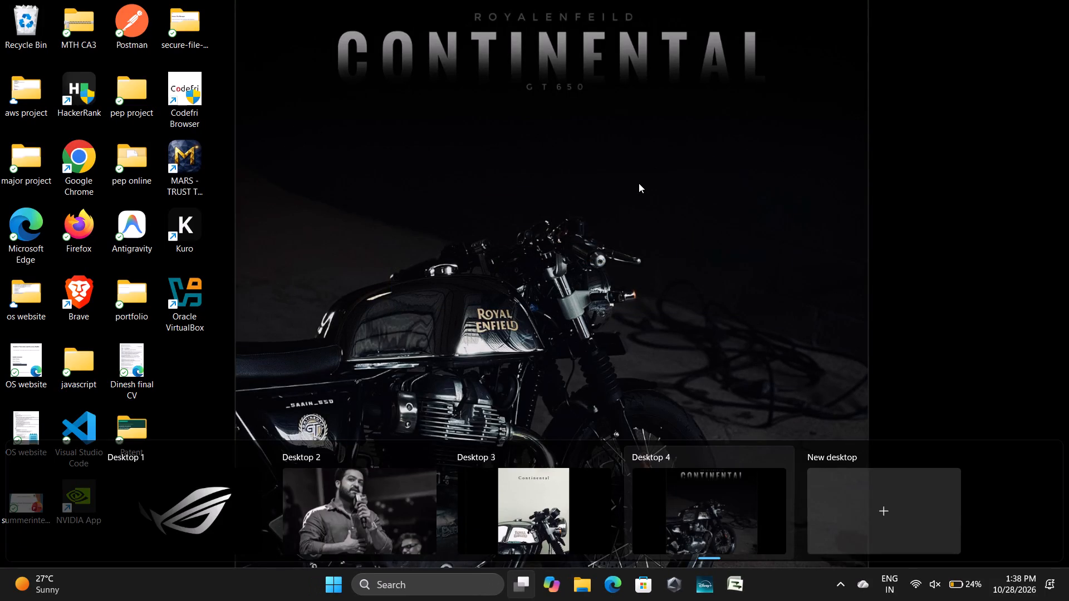
Shut down the computer.
key("alt+F4")
key("Return")
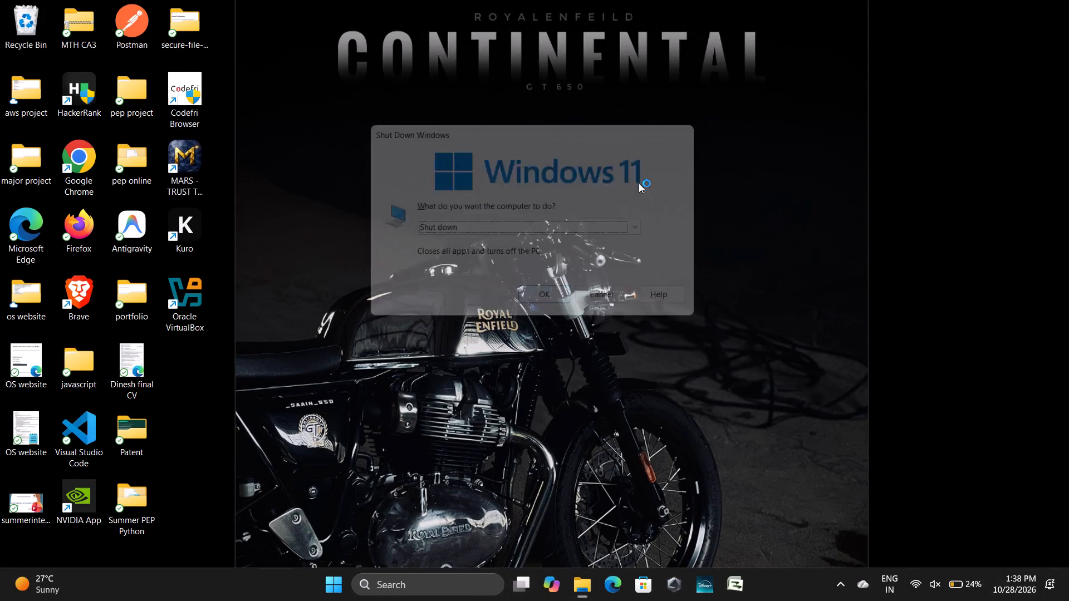